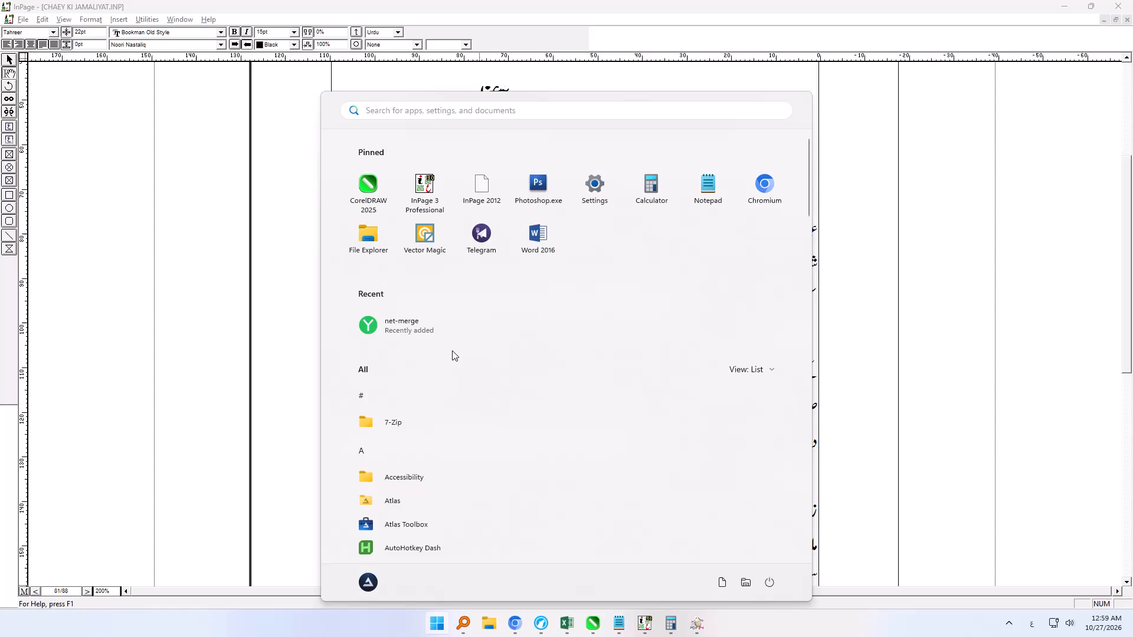
# Launch Loggy3 from the installed apps and start a new recording session.
pyautogui.click(447, 399)
pyautogui.click(586, 330)
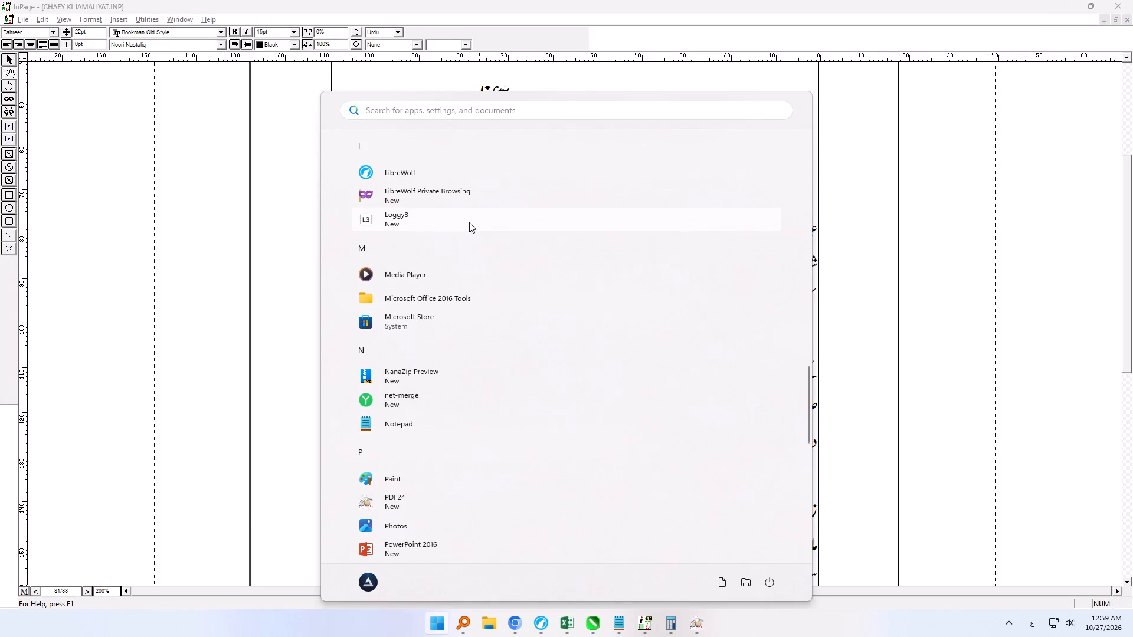
pyautogui.click(469, 222)
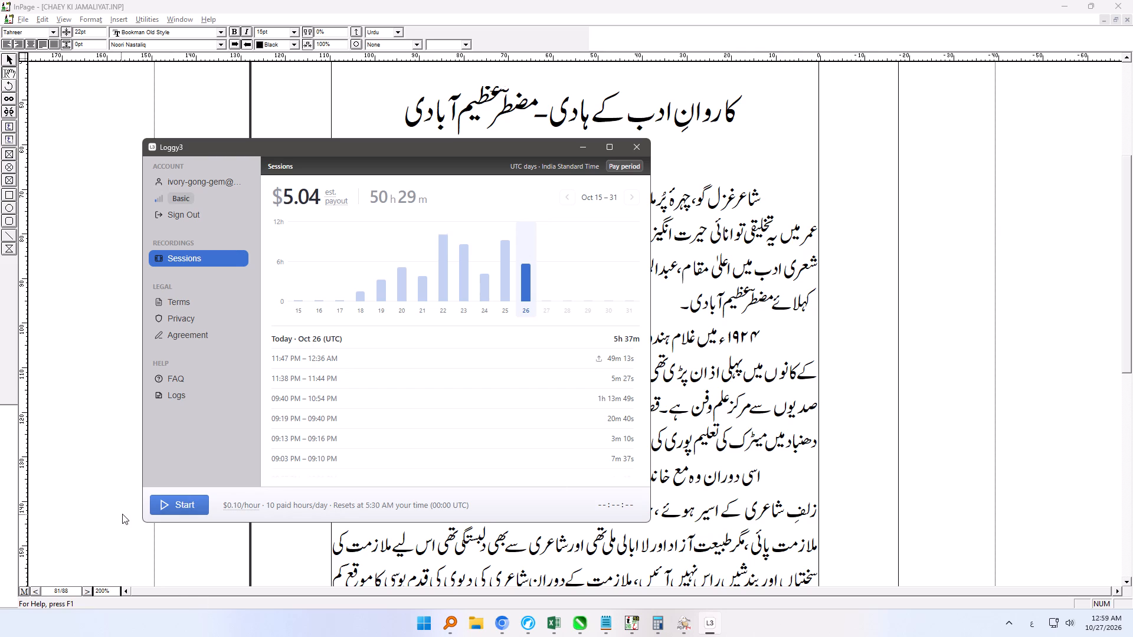
pyautogui.click(170, 511)
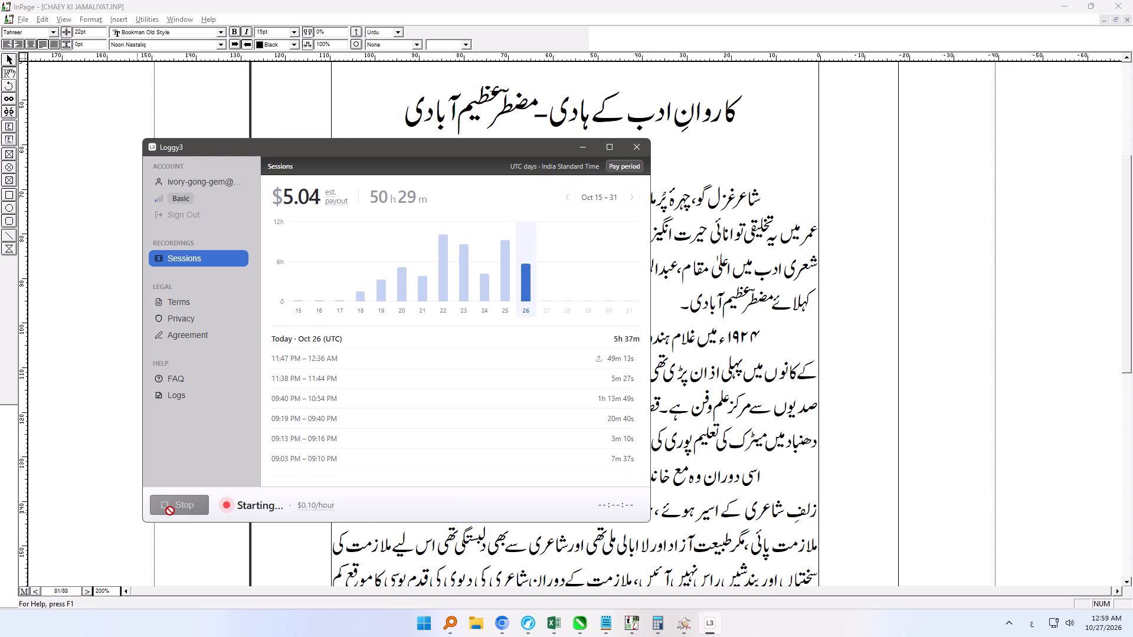
# Back in the InPage document, go to page 88 and delete the stray digit 3 inside the word آسنسول.
pyautogui.click(754, 451)
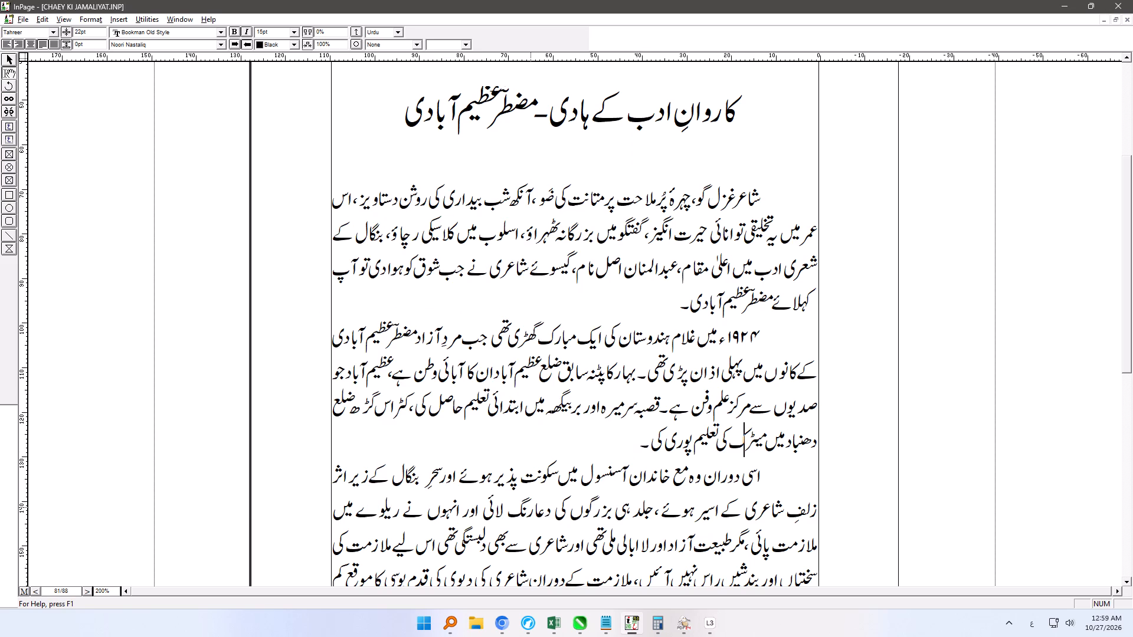
pyautogui.click(31, 589)
pyautogui.click(34, 590)
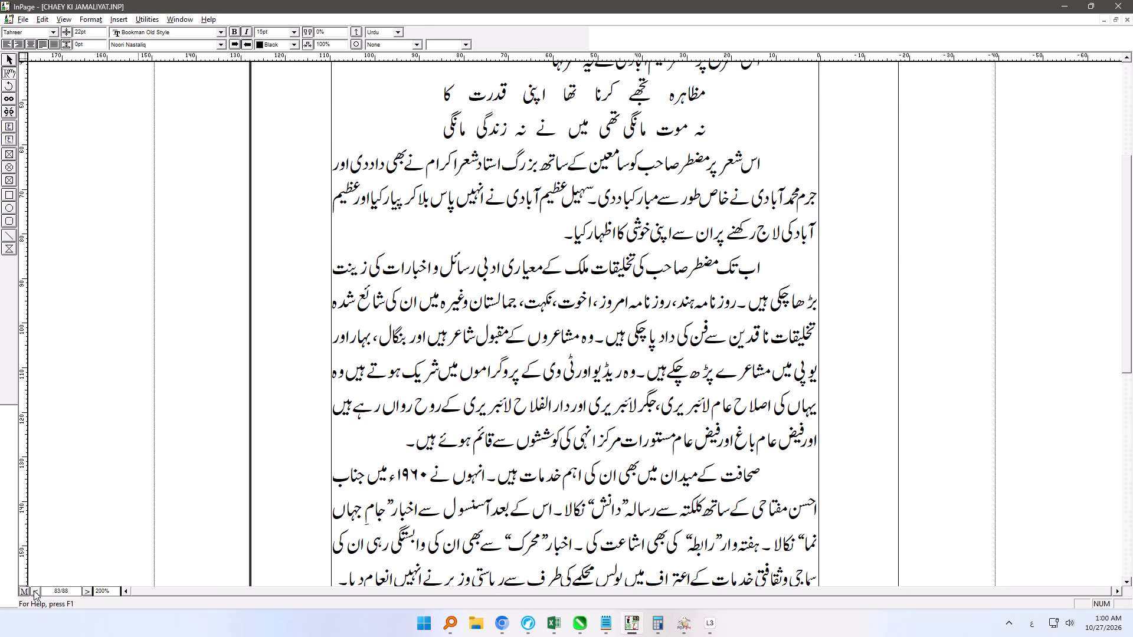
pyautogui.click(34, 590)
pyautogui.click(34, 590)
pyautogui.click(34, 590)
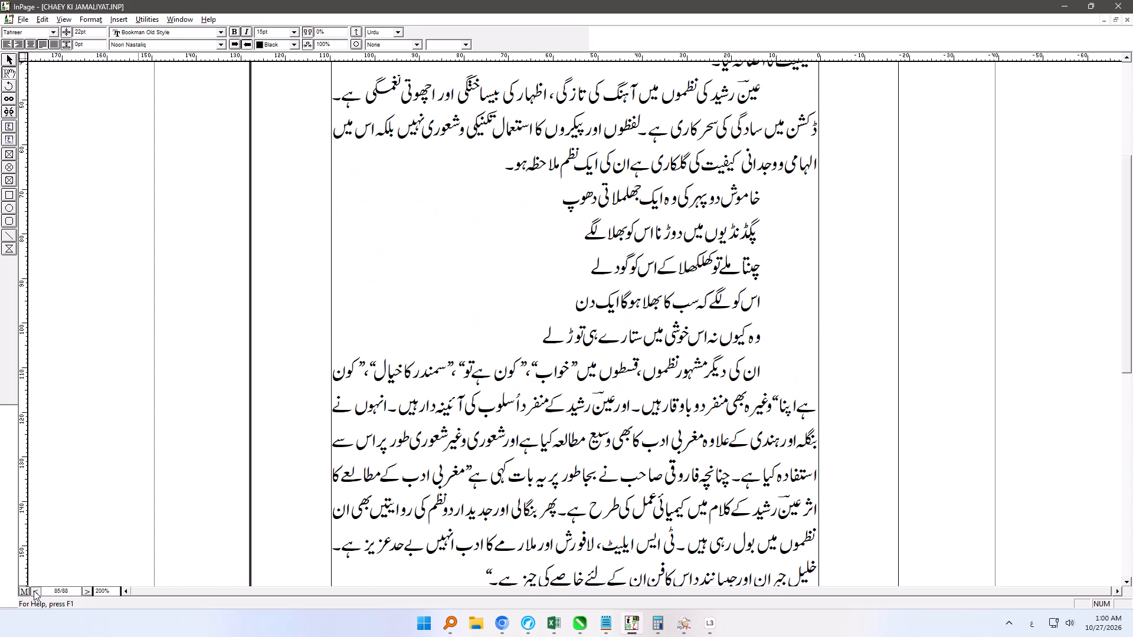
pyautogui.click(34, 590)
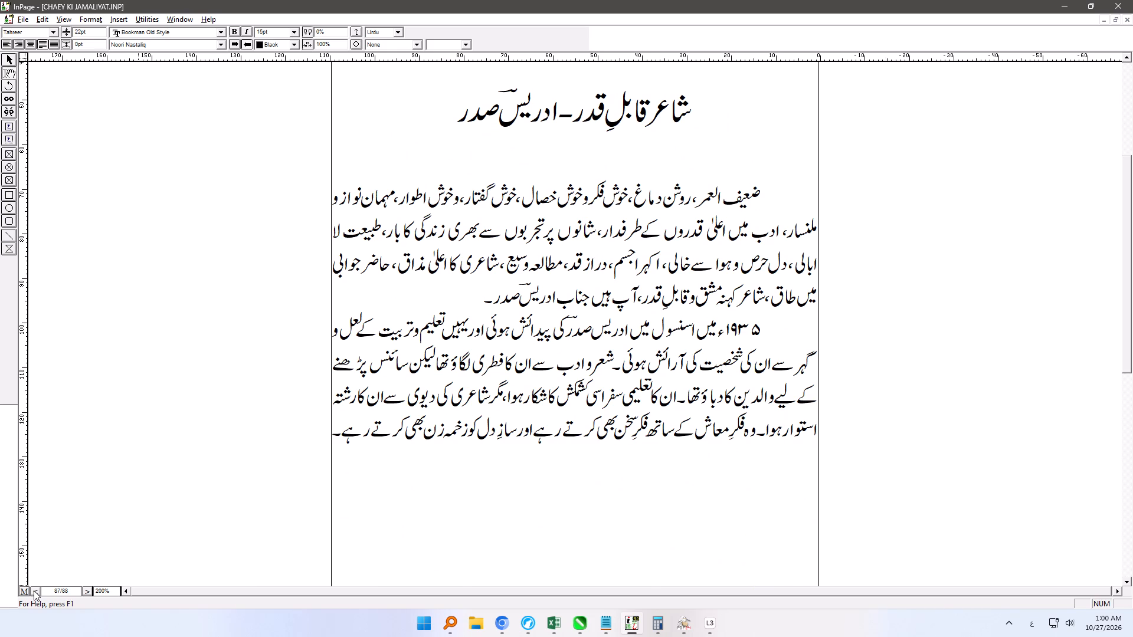
pyautogui.click(34, 590)
pyautogui.click(34, 590)
pyautogui.click(35, 590)
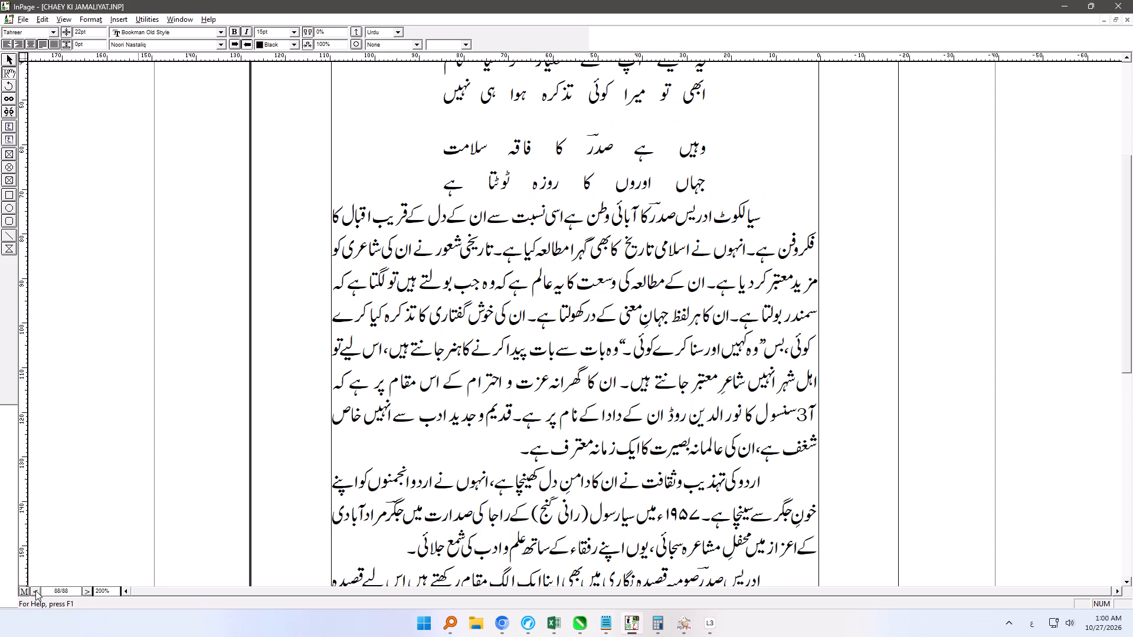
pyautogui.click(35, 590)
pyautogui.moveTo(798, 418); pyautogui.dragTo(805, 418)
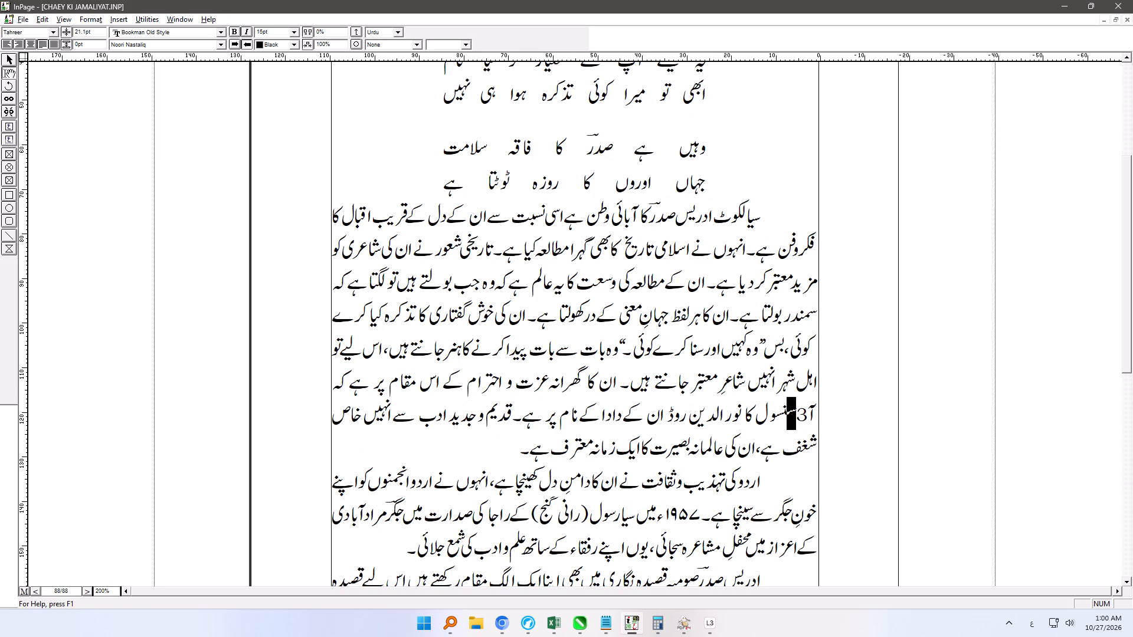
pyautogui.moveTo(805, 418); pyautogui.dragTo(817, 418)
pyautogui.press('Delete')
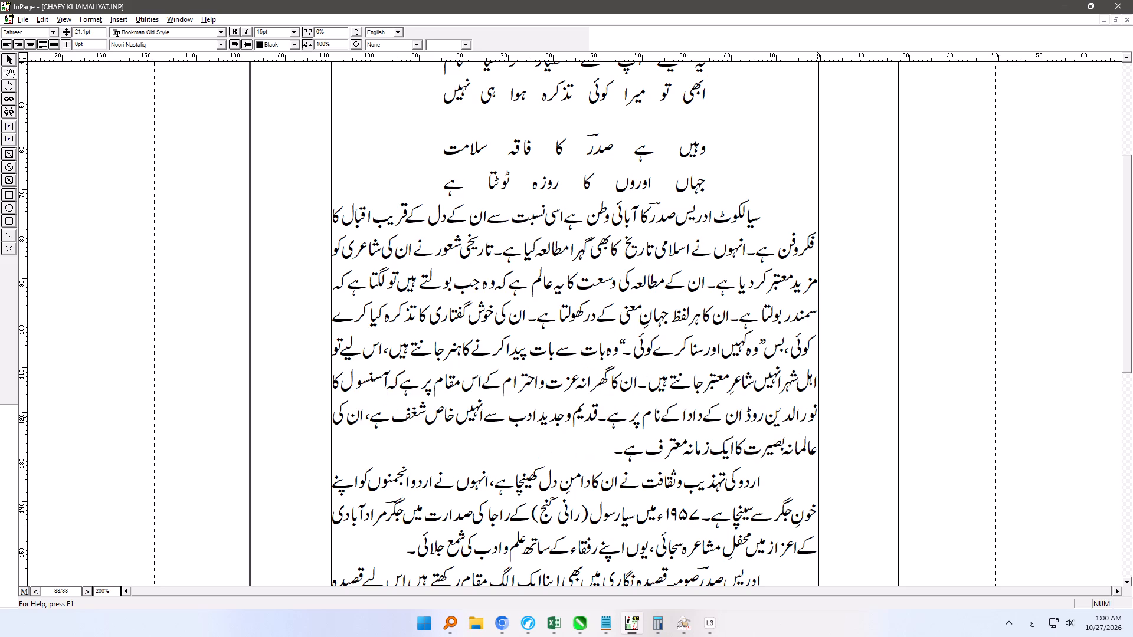
pyautogui.click(760, 418)
# Check the rest of page 88 down to the closing stars and save the document.
pyautogui.keyDown('ctrl'); pyautogui.moveTo(670, 477); pyautogui.dragTo(682, 215, button='right'); pyautogui.keyUp('ctrl')
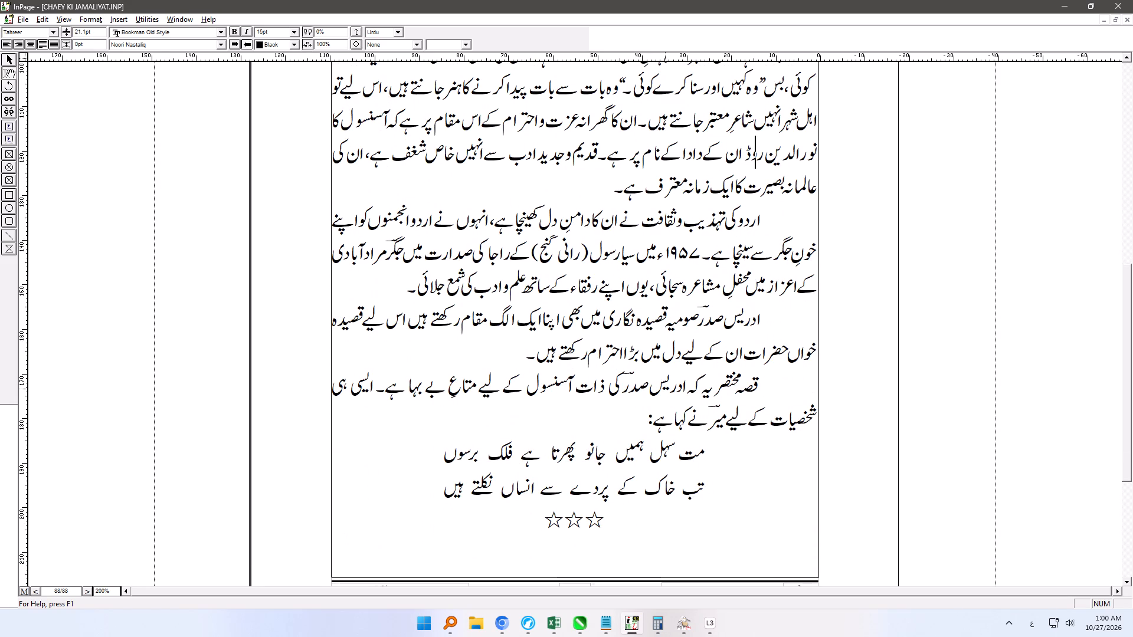
pyautogui.hotkey('ctrl', 's')
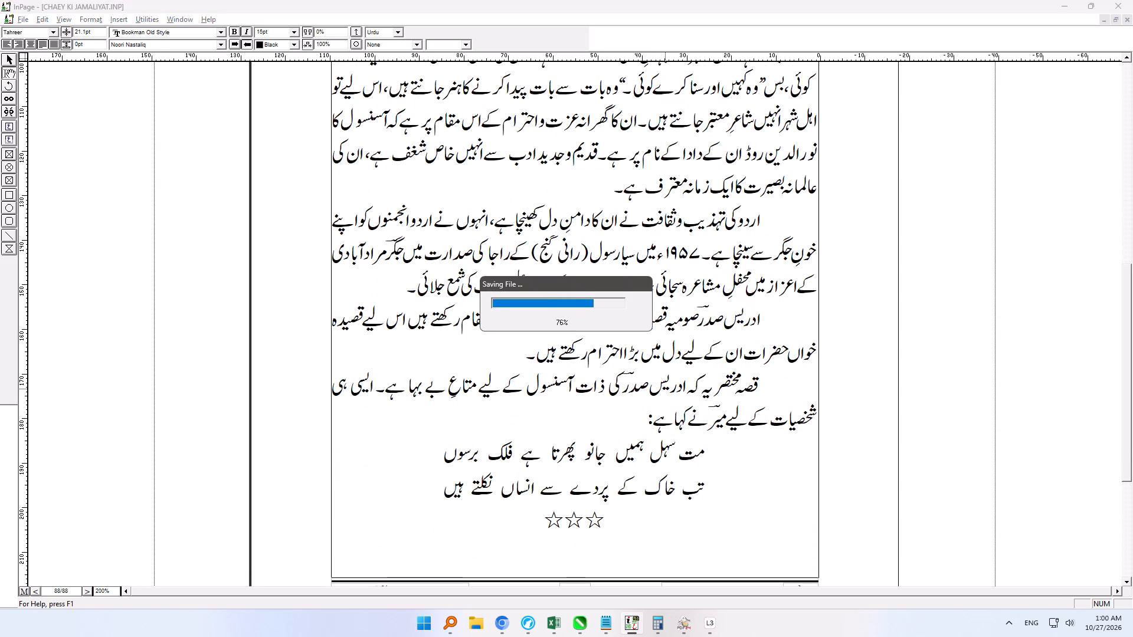
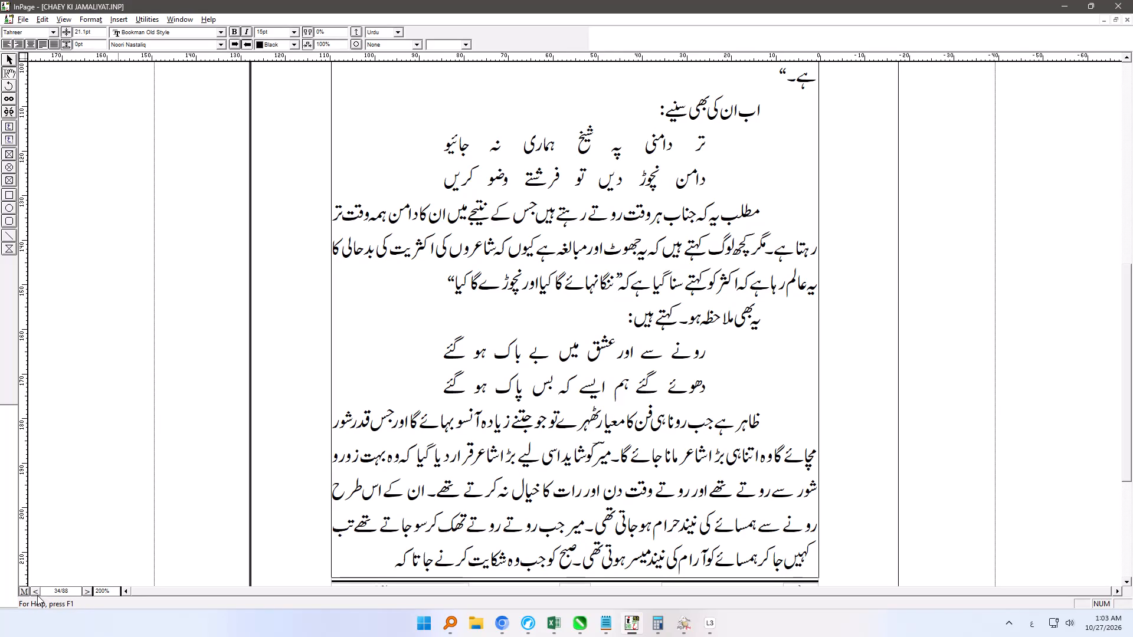
# Page forward through the book from page 34 to page 49, looking over the lower half of each page.
pyautogui.click(37, 595)
pyautogui.click(38, 595)
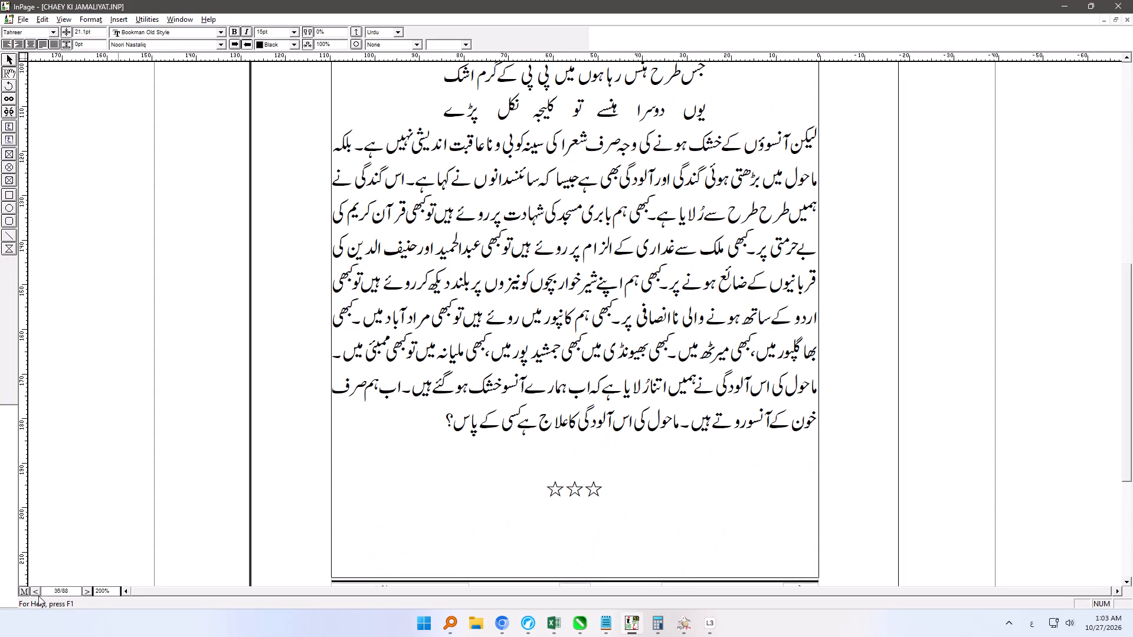
pyautogui.click(38, 596)
pyautogui.click(40, 596)
pyautogui.click(40, 596)
pyautogui.click(40, 596)
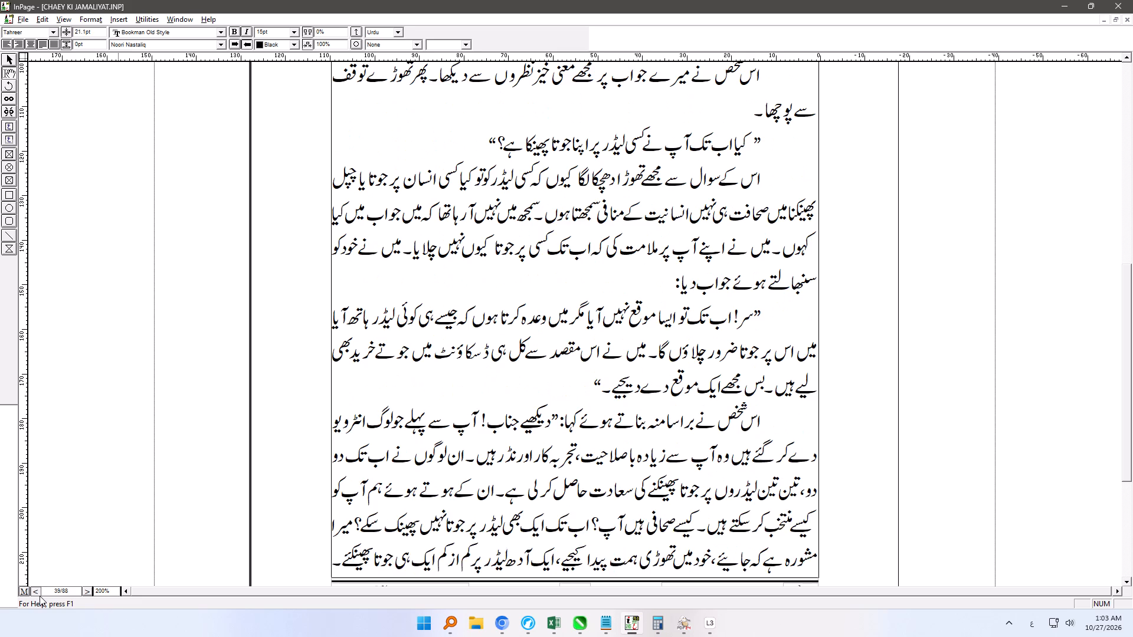
pyautogui.click(40, 596)
pyautogui.click(40, 596)
pyautogui.click(40, 596)
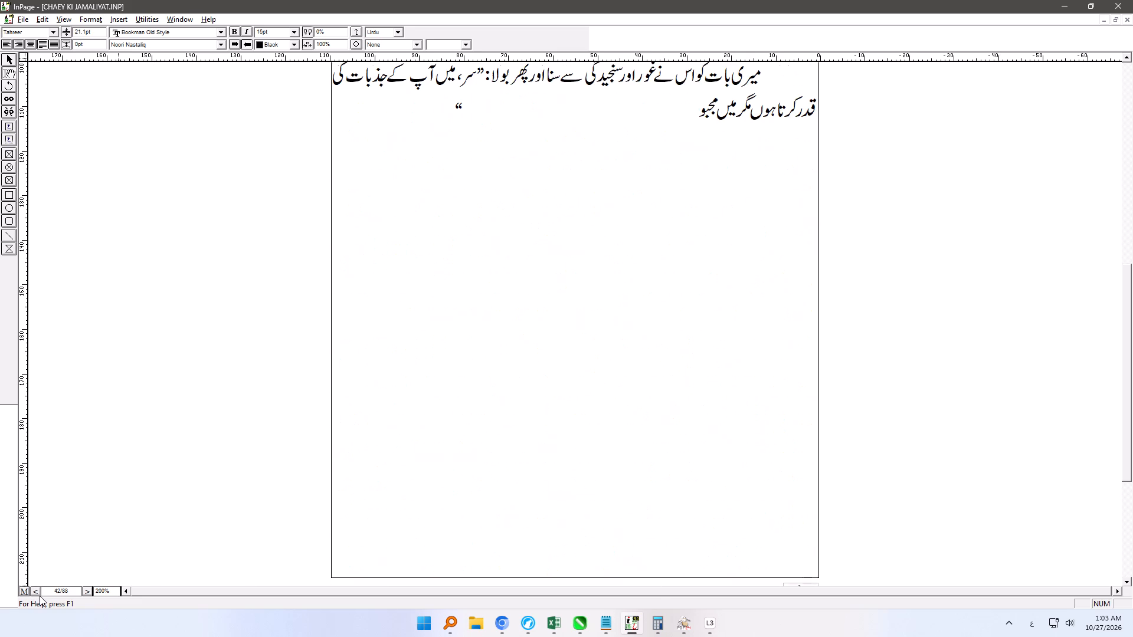
pyautogui.click(40, 596)
pyautogui.click(40, 596)
pyautogui.tripleClick(40, 596)
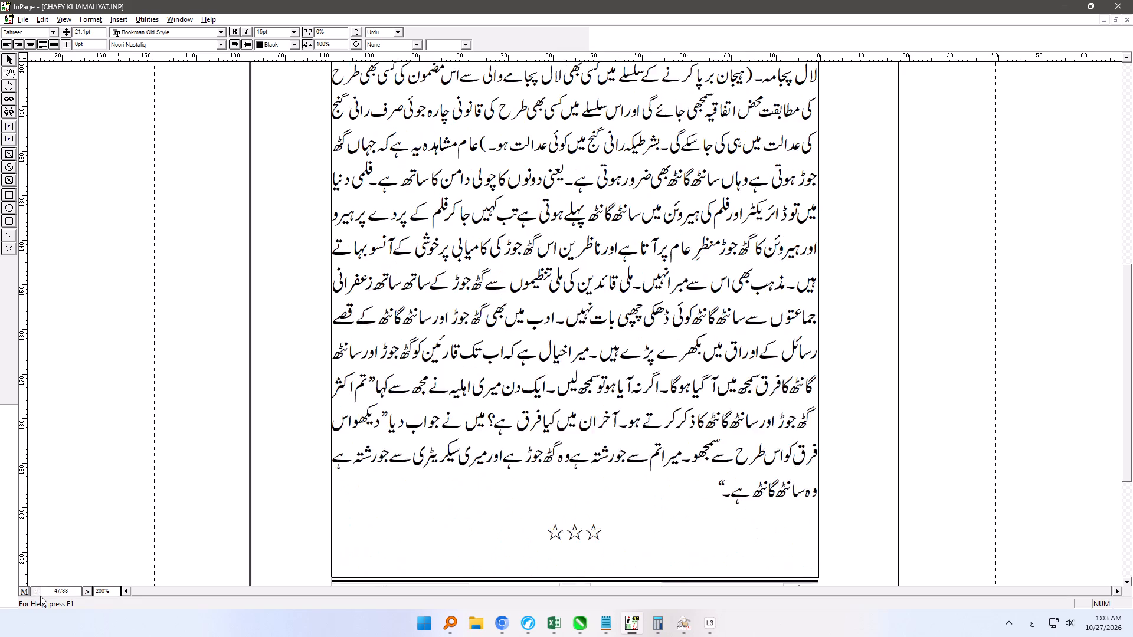
pyautogui.tripleClick(40, 596)
pyautogui.click(41, 596)
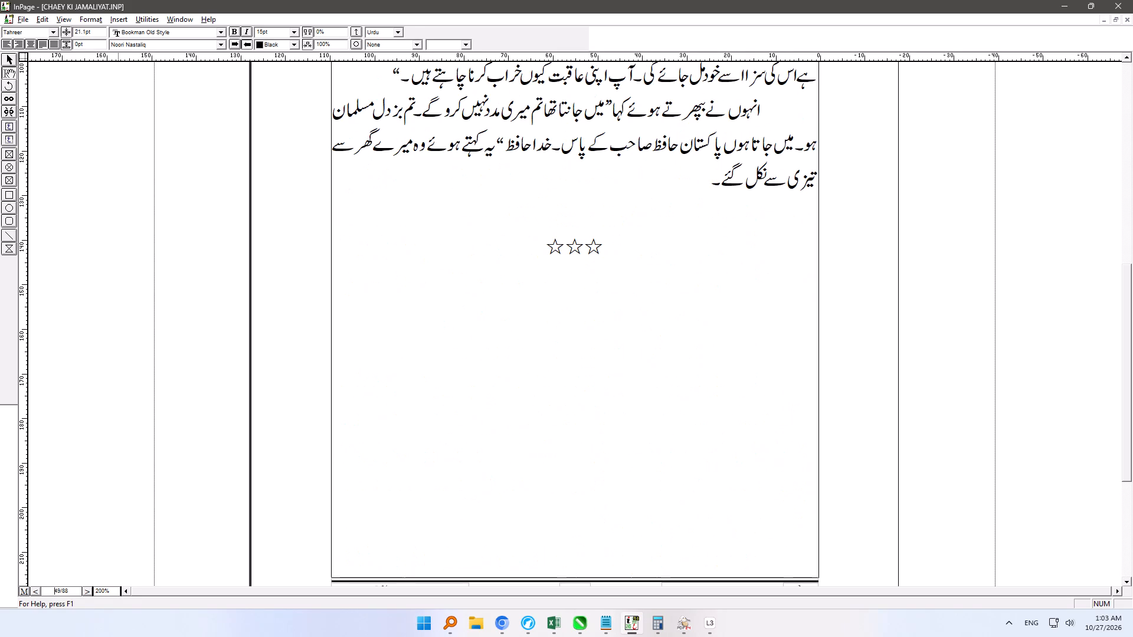
# Continue looking over the page layout and text from page 50 through page 62.
pyautogui.click(35, 589)
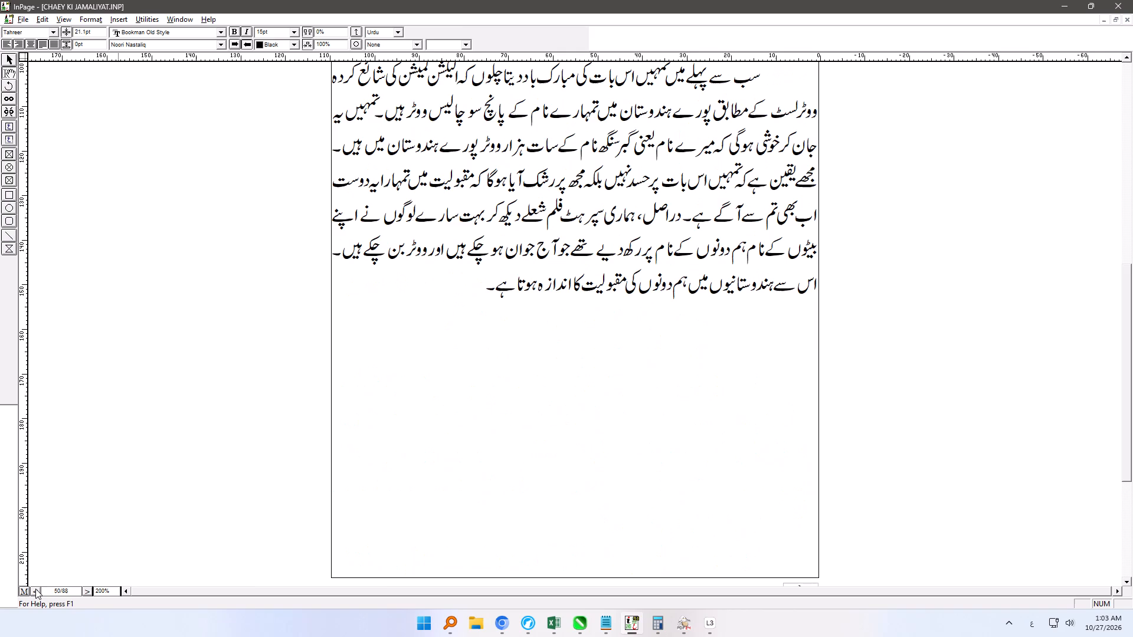
pyautogui.click(35, 590)
pyautogui.click(35, 590)
pyautogui.click(35, 590)
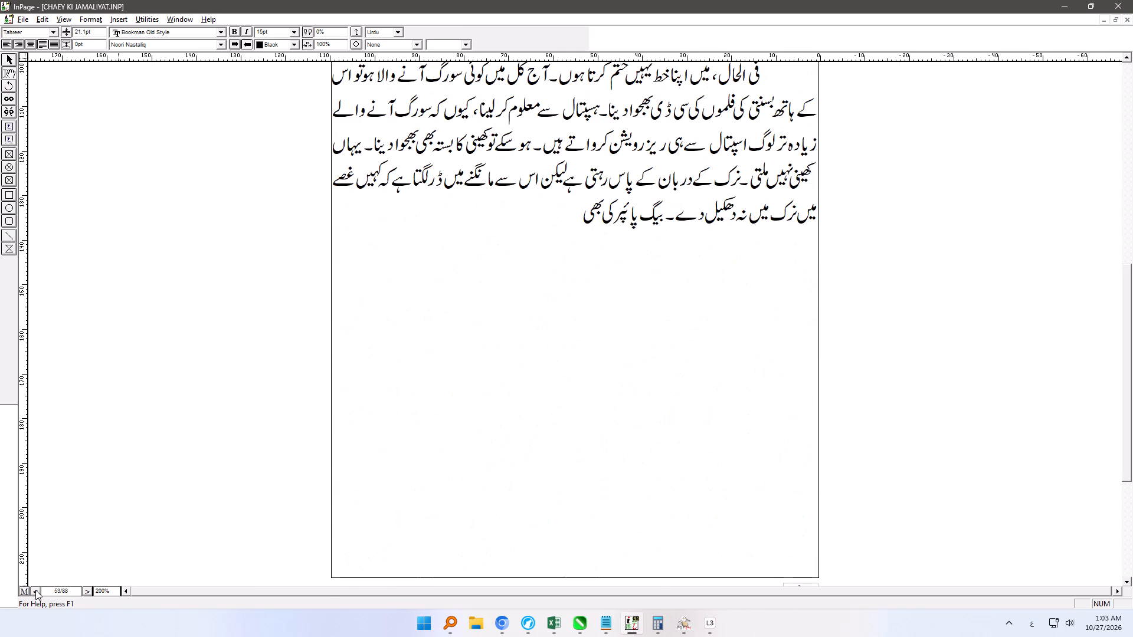
pyautogui.click(35, 590)
pyautogui.click(35, 590)
pyautogui.click(35, 590)
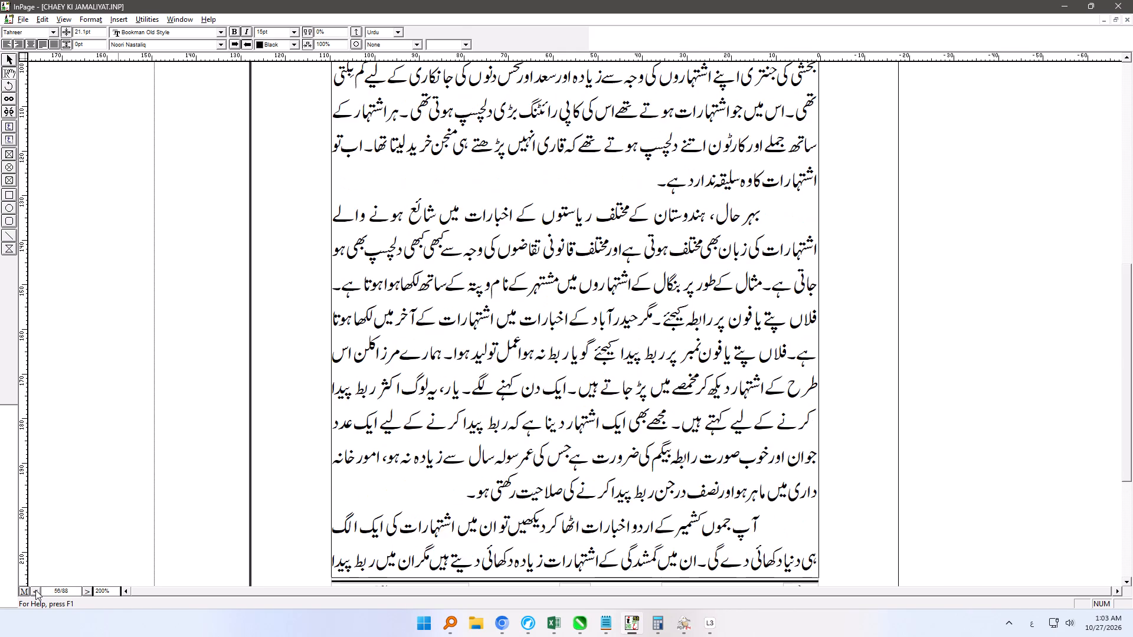
pyautogui.click(35, 590)
pyautogui.click(35, 590)
pyautogui.click(35, 590)
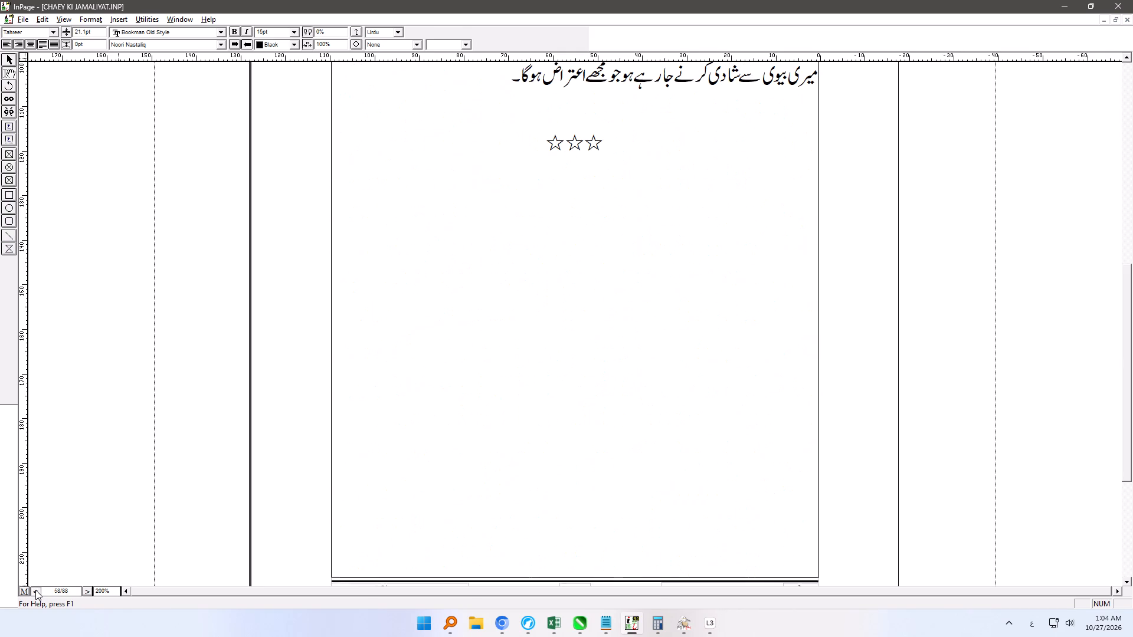
pyautogui.click(35, 590)
pyautogui.click(35, 590)
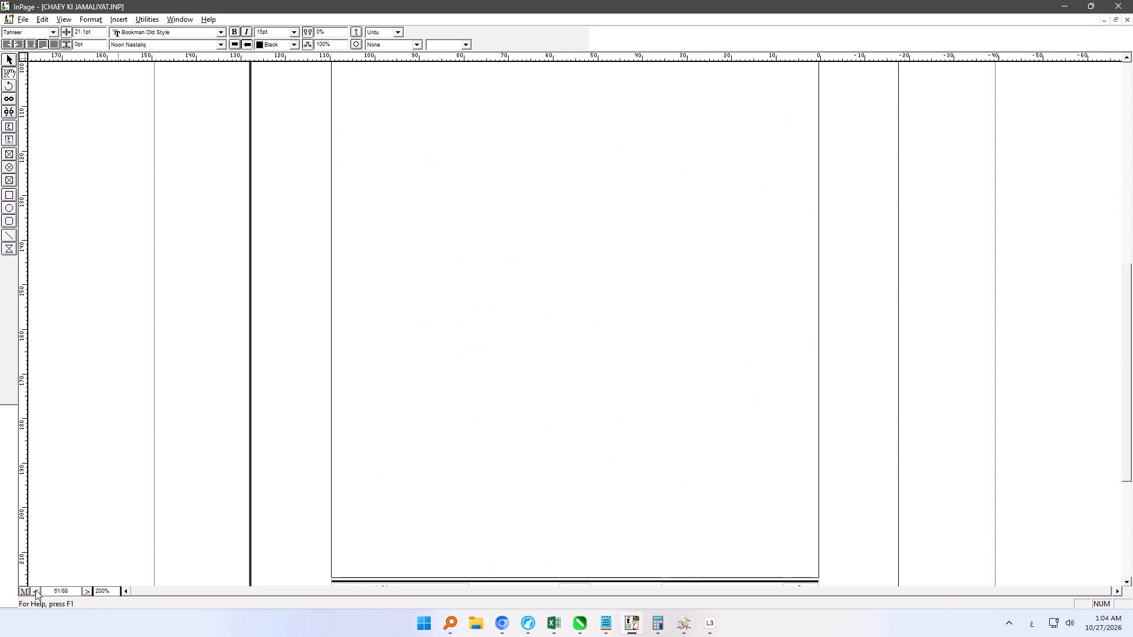
pyautogui.click(35, 590)
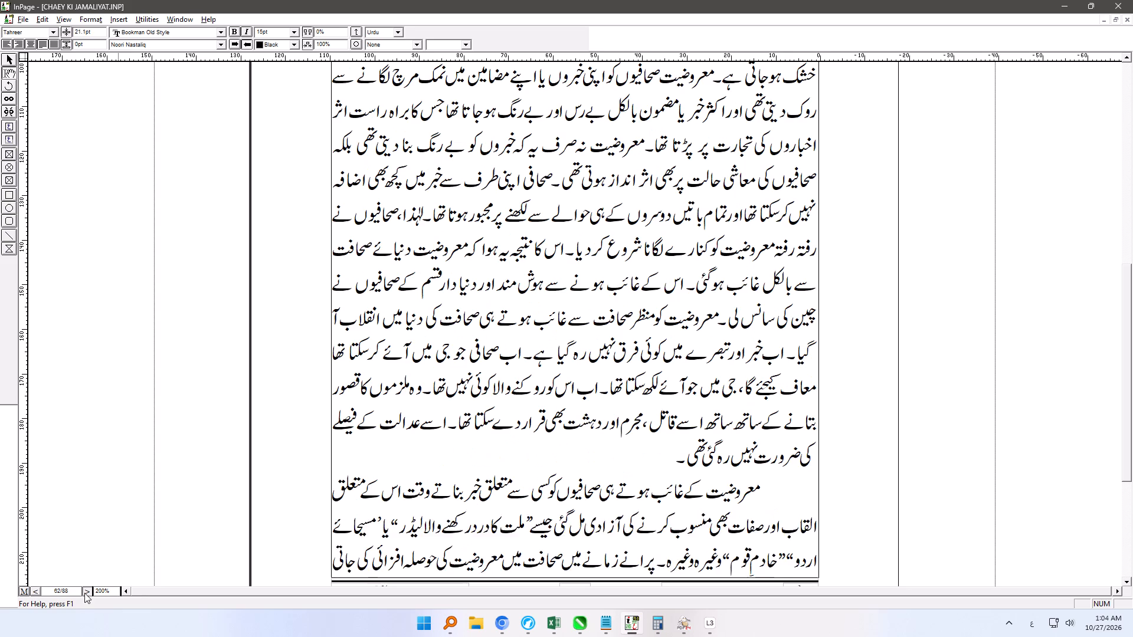
# Return to page 61 and examine its text from the top of the page down to the closing stars.
pyautogui.click(84, 593)
pyautogui.keyDown('ctrl'); pyautogui.moveTo(597, 270); pyautogui.dragTo(615, 582, button='right'); pyautogui.keyUp('ctrl')
pyautogui.keyDown('ctrl'); pyautogui.scroll(1, 608, 339); pyautogui.keyUp('ctrl')
pyautogui.keyDown('ctrl'); pyautogui.scroll(-1, 608, 353); pyautogui.keyUp('ctrl')
pyautogui.keyDown('ctrl'); pyautogui.scroll(1, 613, 565); pyautogui.keyUp('ctrl')
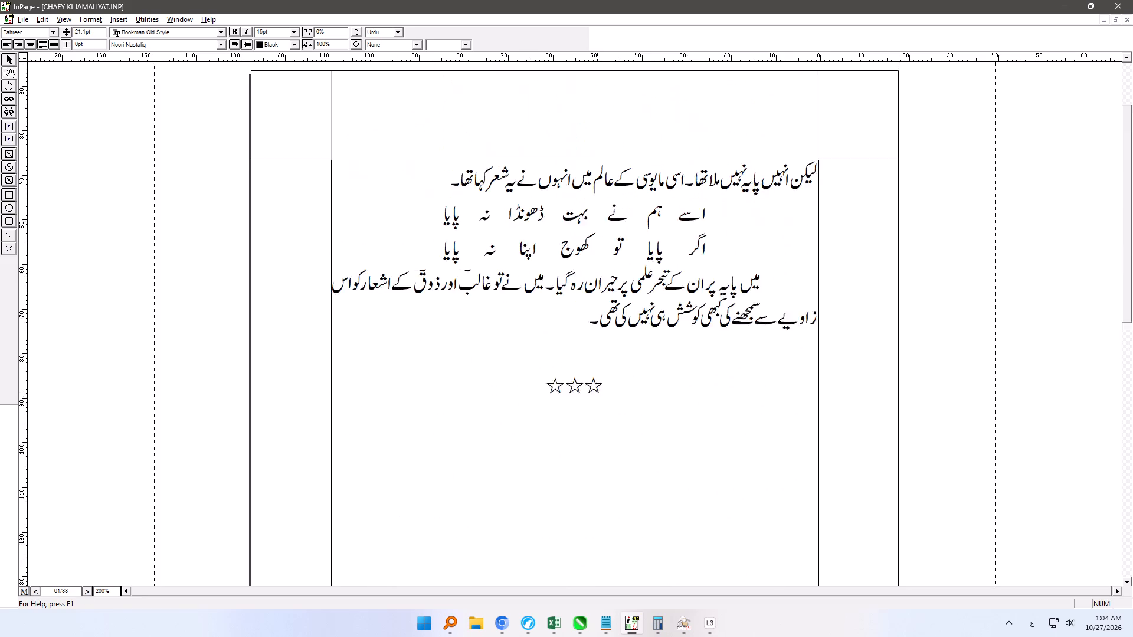
pyautogui.keyDown('ctrl'); pyautogui.moveTo(615, 582); pyautogui.dragTo(618, 626, button='right'); pyautogui.keyUp('ctrl')
pyautogui.keyDown('ctrl'); pyautogui.scroll(-1, 618, 626); pyautogui.keyUp('ctrl')
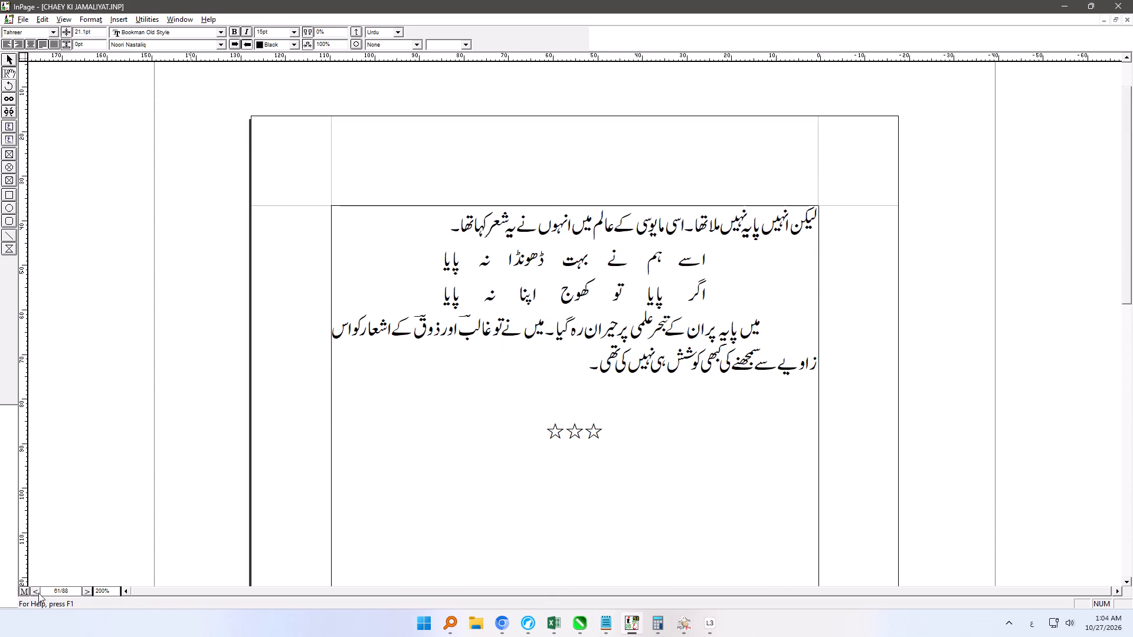
# Look over pages 62 to 74, checking the خاکے section title page down to its footer.
pyautogui.click(35, 592)
pyautogui.click(35, 592)
pyautogui.click(35, 592)
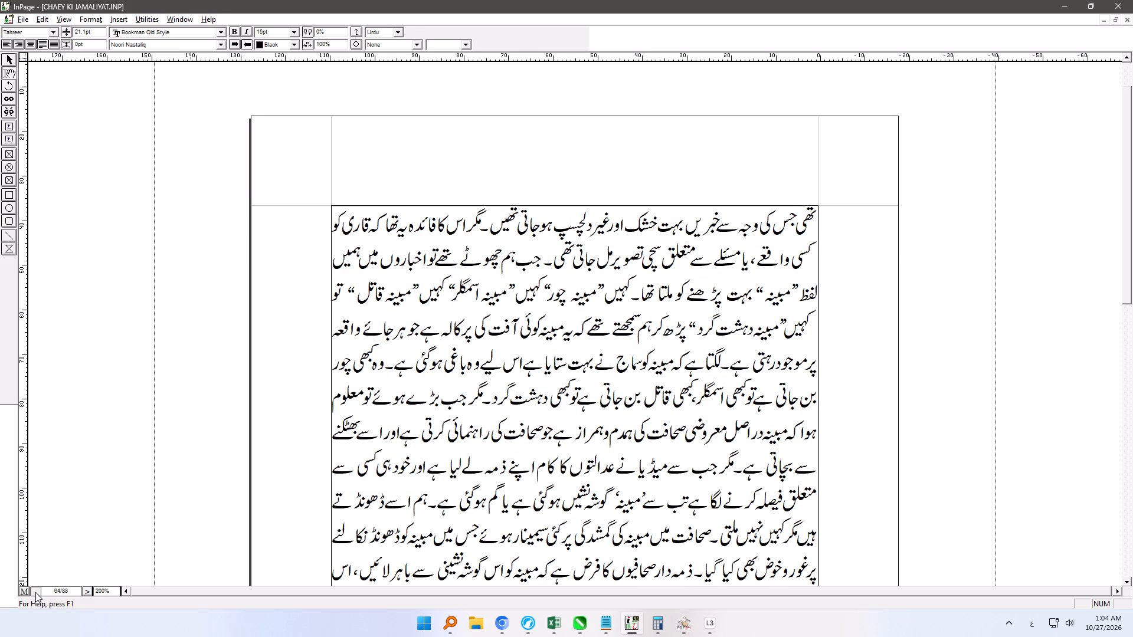
pyautogui.click(35, 592)
pyautogui.click(35, 592)
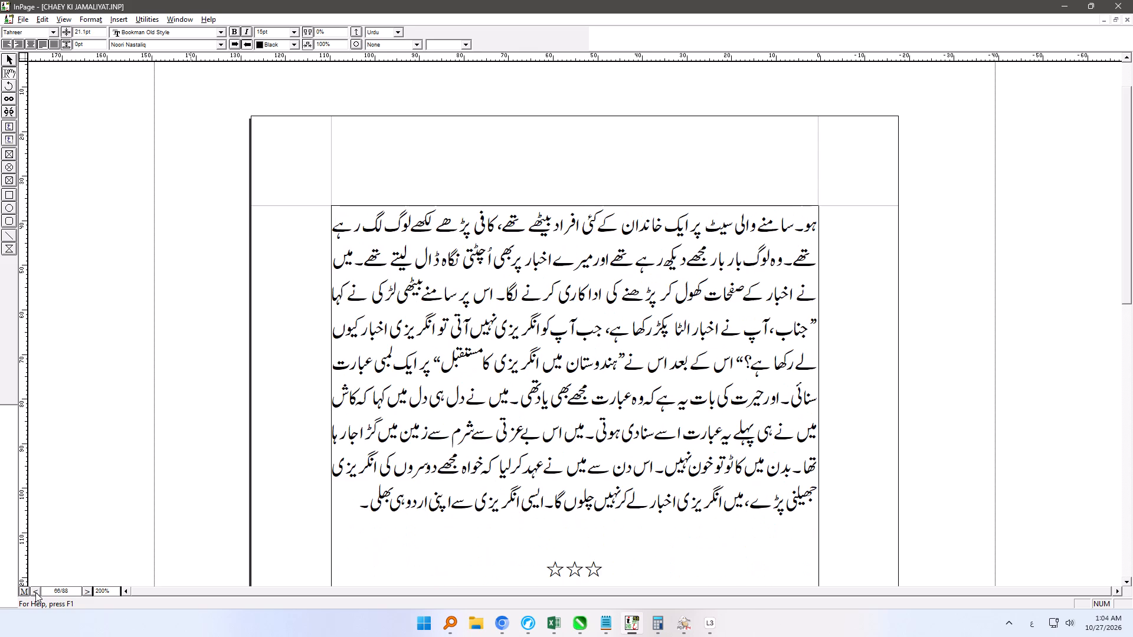
pyautogui.click(35, 592)
pyautogui.click(35, 592)
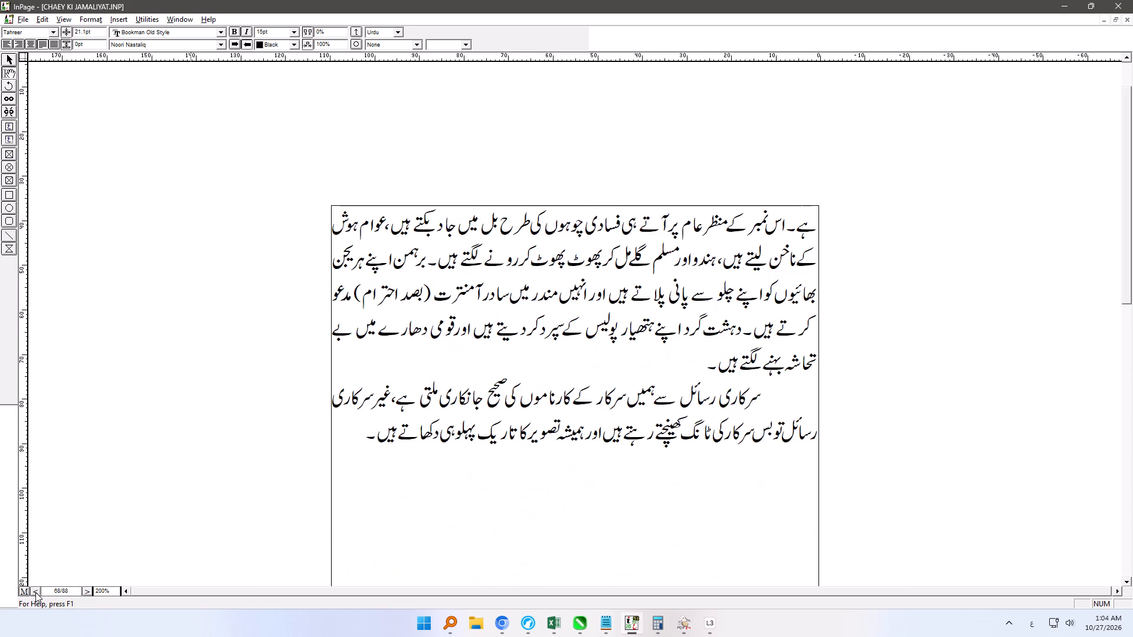
pyautogui.click(35, 592)
pyautogui.click(35, 592)
pyautogui.click(35, 592)
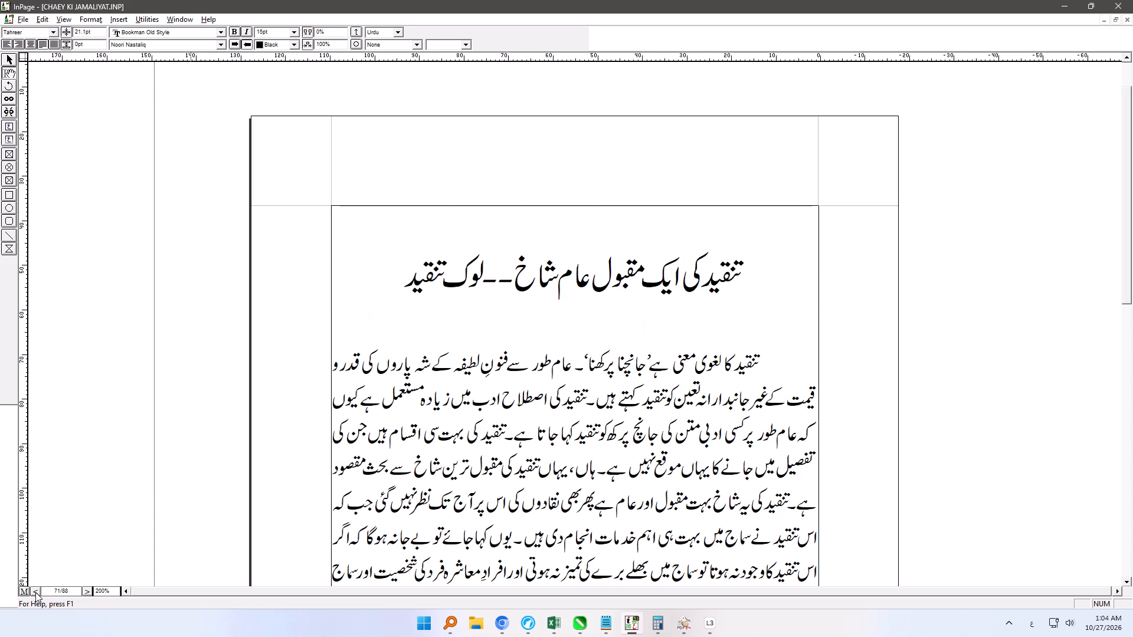
pyautogui.click(35, 592)
pyautogui.click(35, 592)
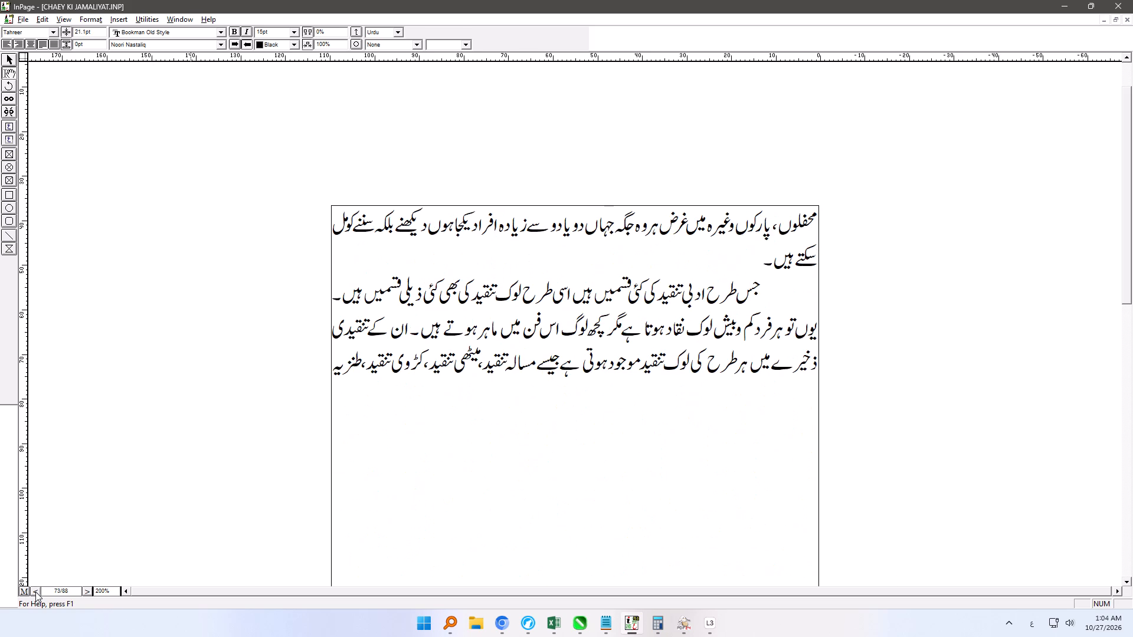
pyautogui.click(35, 592)
pyautogui.keyDown('ctrl'); pyautogui.moveTo(531, 374); pyautogui.dragTo(502, 101, button='right'); pyautogui.keyUp('ctrl')
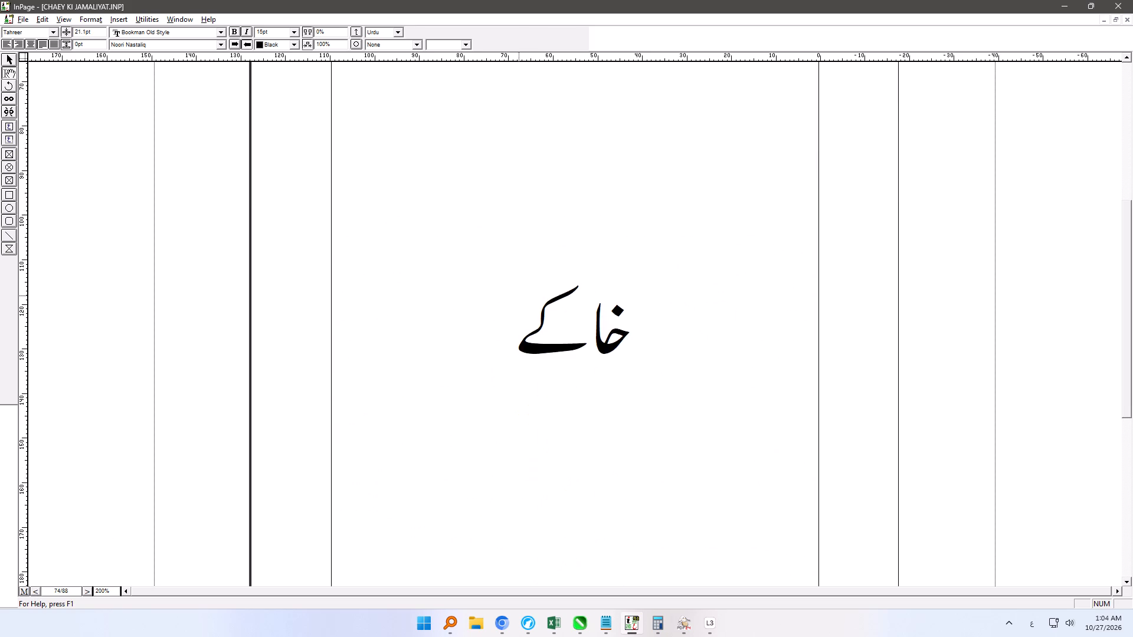
pyautogui.keyDown('ctrl'); pyautogui.moveTo(529, 362); pyautogui.dragTo(534, 127, button='right'); pyautogui.keyUp('ctrl')
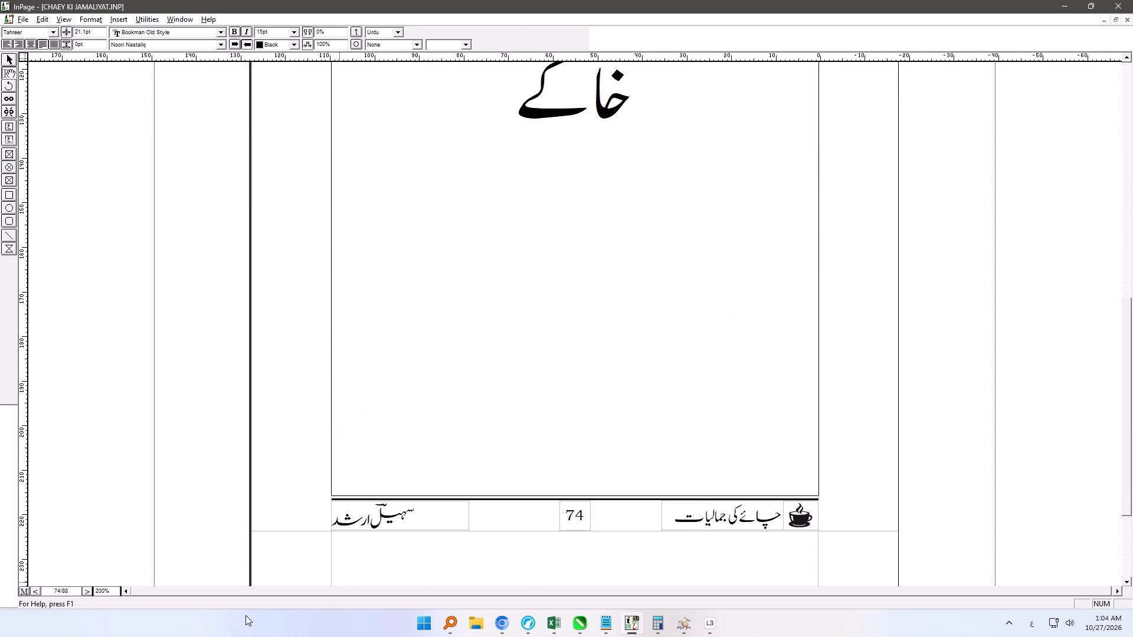
# Examine page 75 from its footer up to the heading, and look over the following sketches through page 87.
pyautogui.click(37, 592)
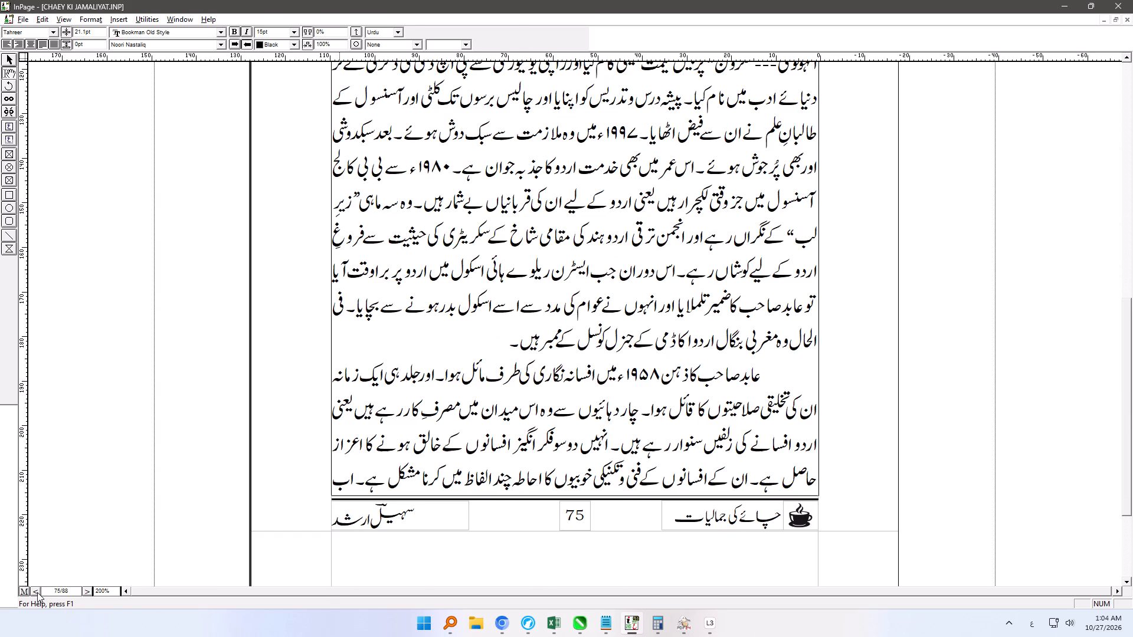
pyautogui.keyDown('ctrl'); pyautogui.moveTo(584, 265); pyautogui.dragTo(584, 267, button='right'); pyautogui.keyUp('ctrl')
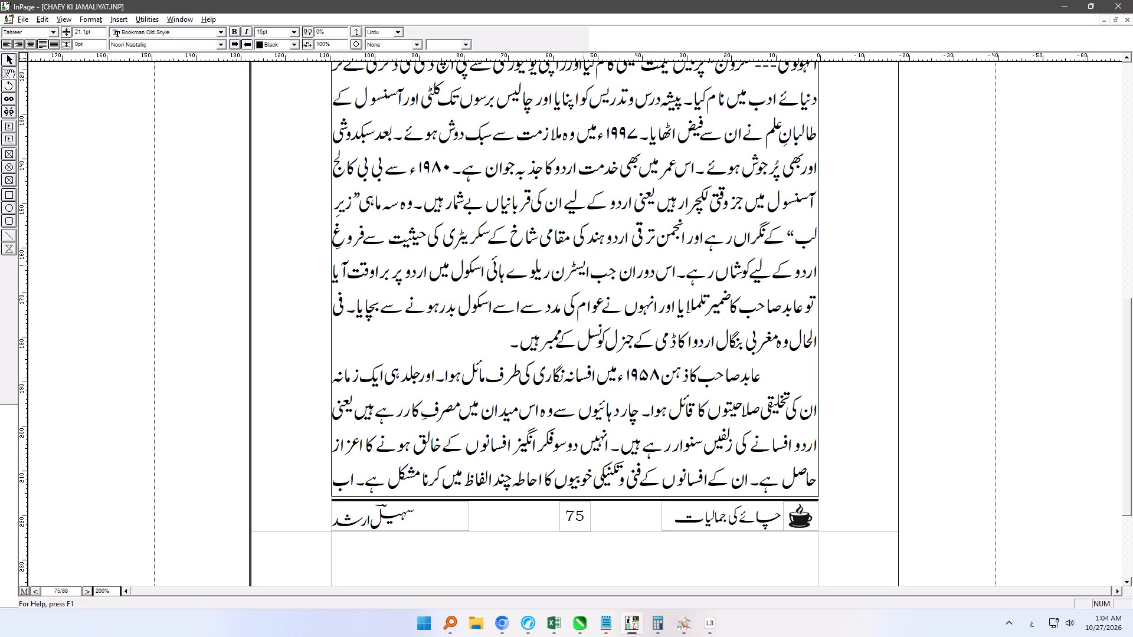
pyautogui.keyDown('ctrl'); pyautogui.moveTo(584, 267); pyautogui.dragTo(577, 609, button='right'); pyautogui.keyUp('ctrl')
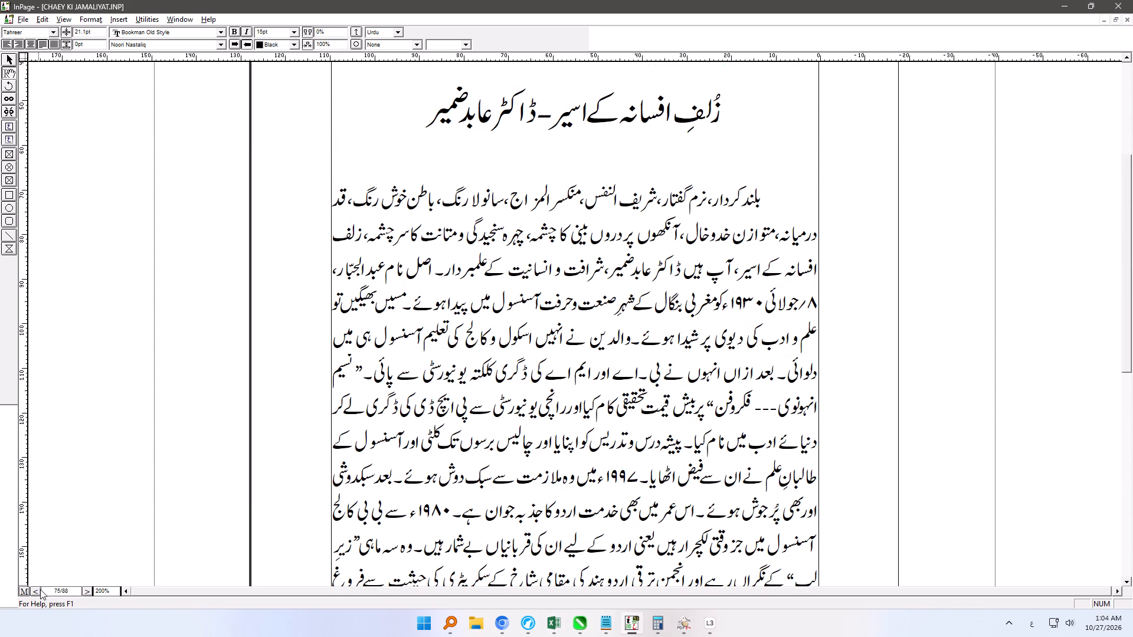
pyautogui.click(37, 589)
pyautogui.click(37, 589)
pyautogui.click(37, 589)
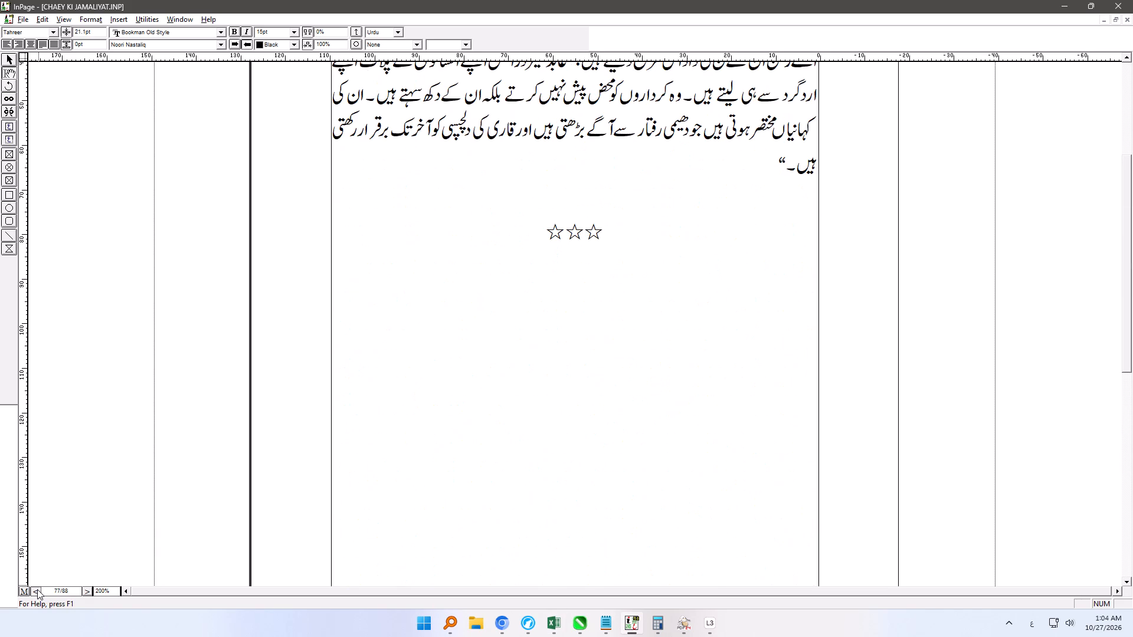
pyautogui.click(37, 589)
pyautogui.click(37, 589)
pyautogui.click(37, 589)
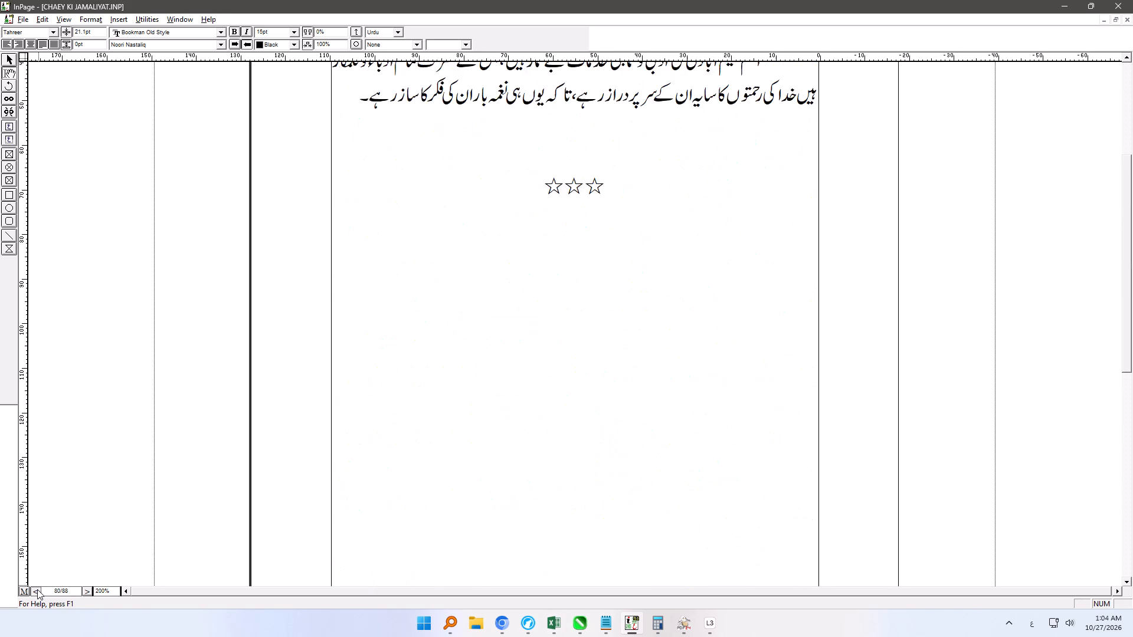
pyautogui.click(37, 589)
pyautogui.click(37, 589)
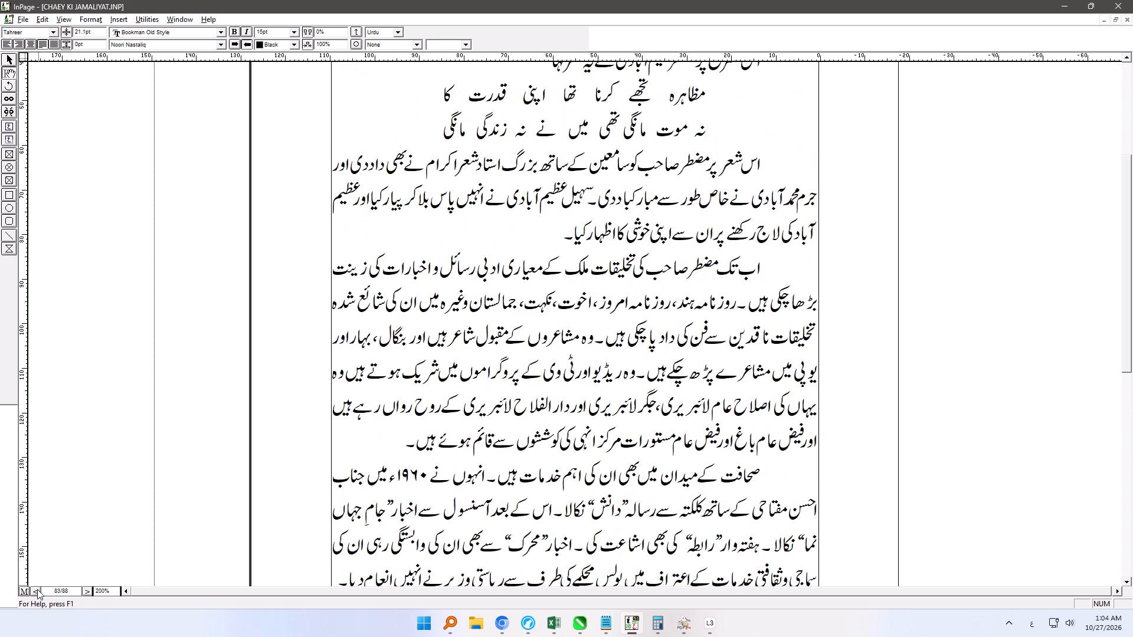
pyautogui.click(37, 589)
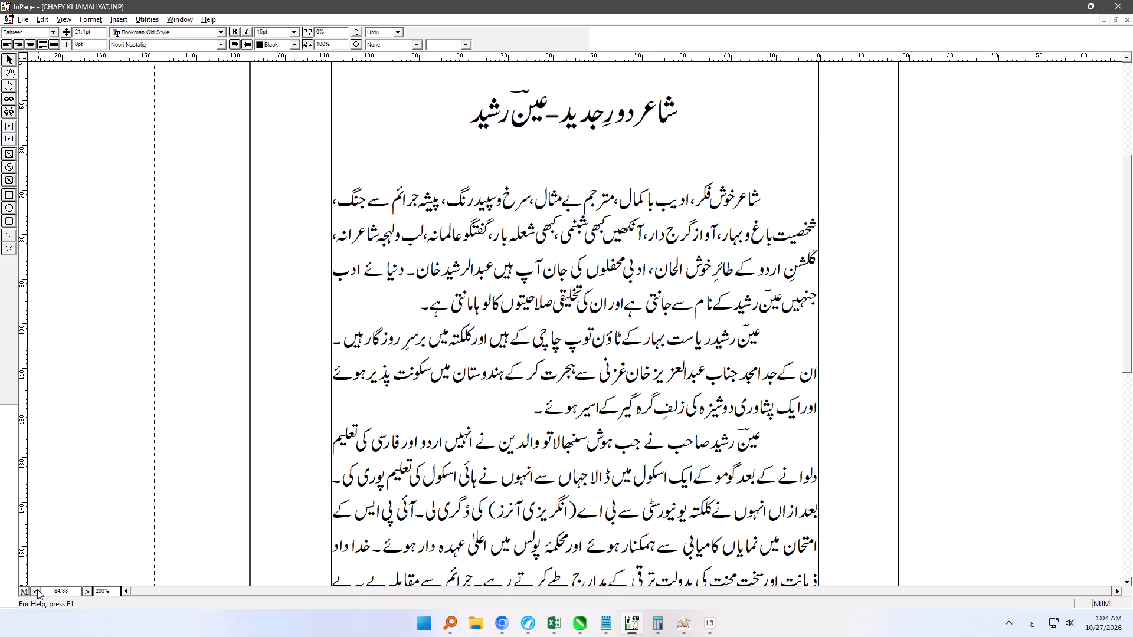
pyautogui.click(37, 589)
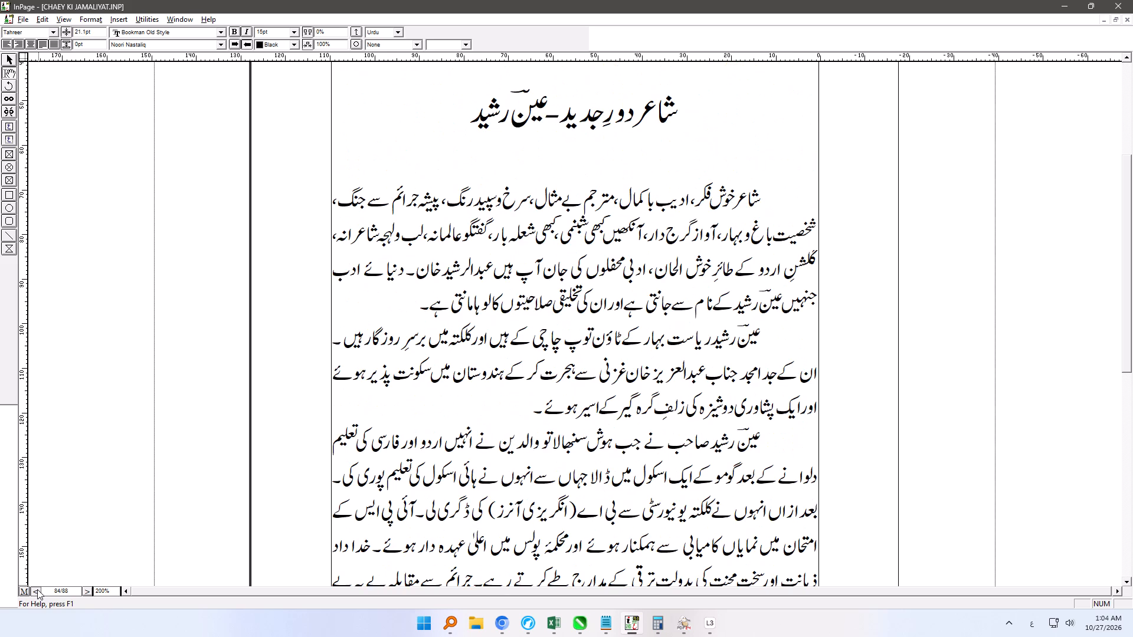
pyautogui.click(37, 589)
pyautogui.click(37, 589)
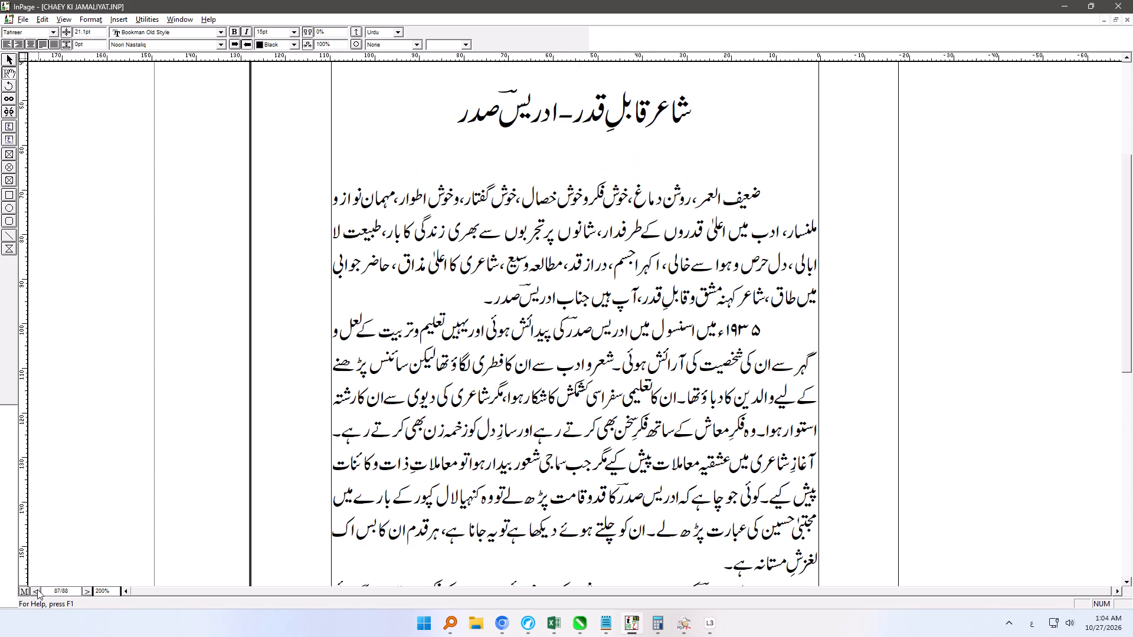
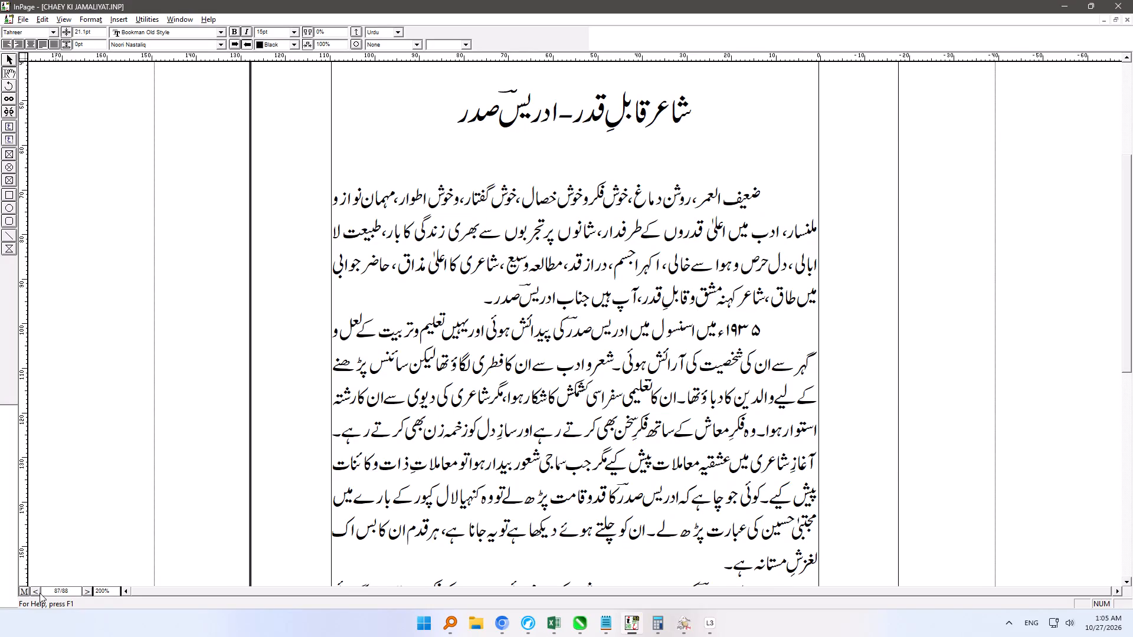
# Look over the text of the last page, 88, and save the book file.
pyautogui.click(39, 593)
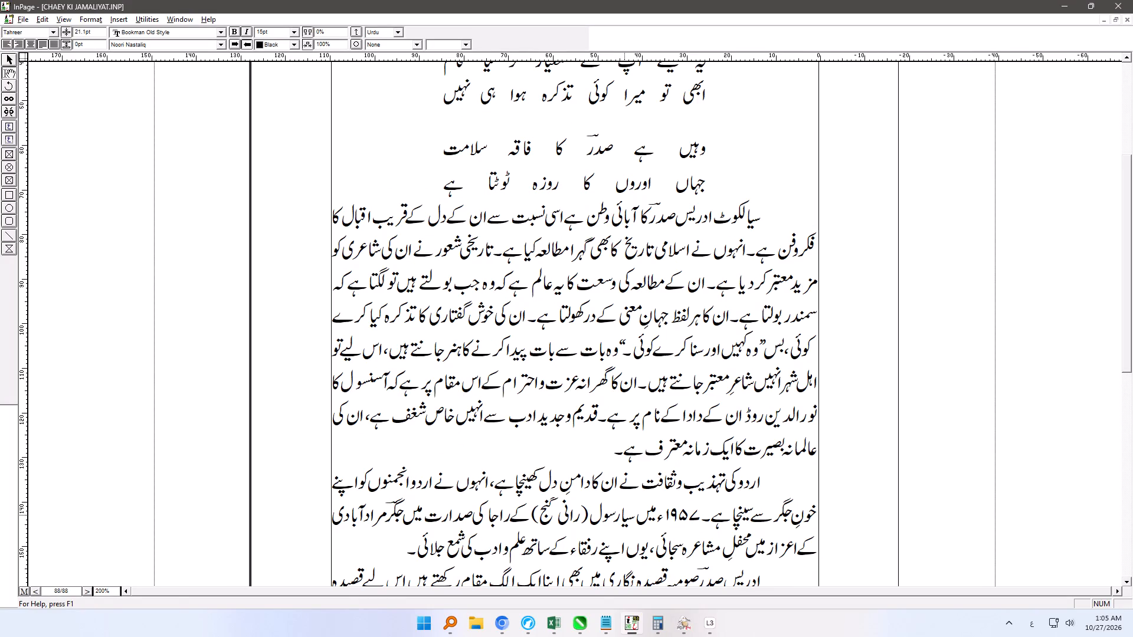
pyautogui.moveTo(626, 515); pyautogui.dragTo(629, 464, button='right')
pyautogui.click(516, 511)
pyautogui.keyDown('ctrl'); pyautogui.moveTo(571, 513); pyautogui.dragTo(572, 356, button='right'); pyautogui.keyUp('ctrl')
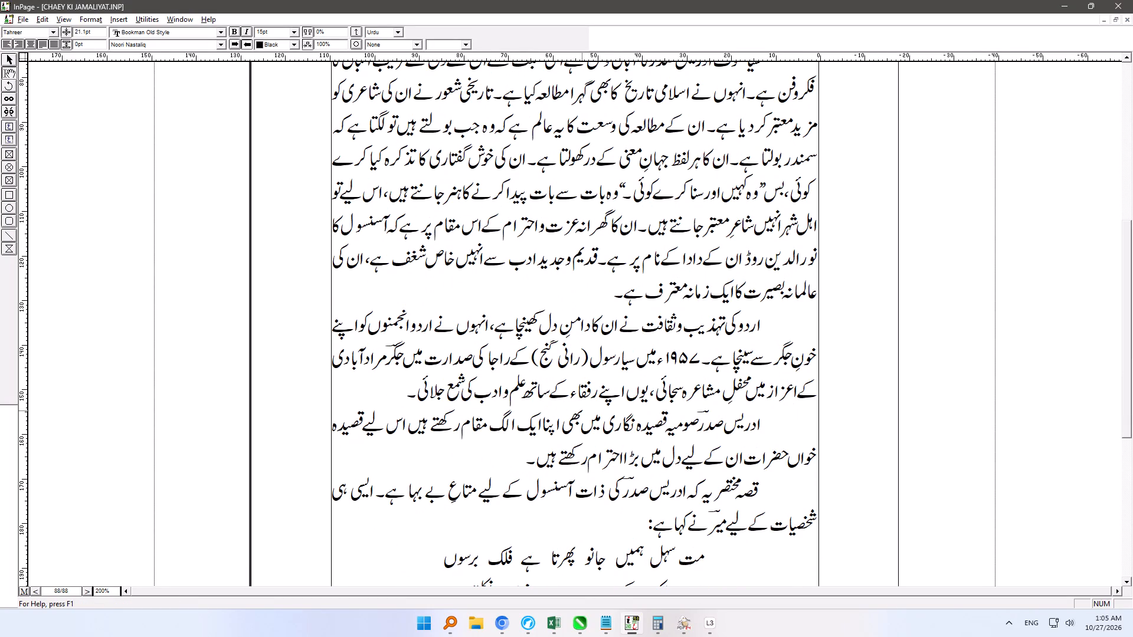
pyautogui.hotkey('ctrl', 's')
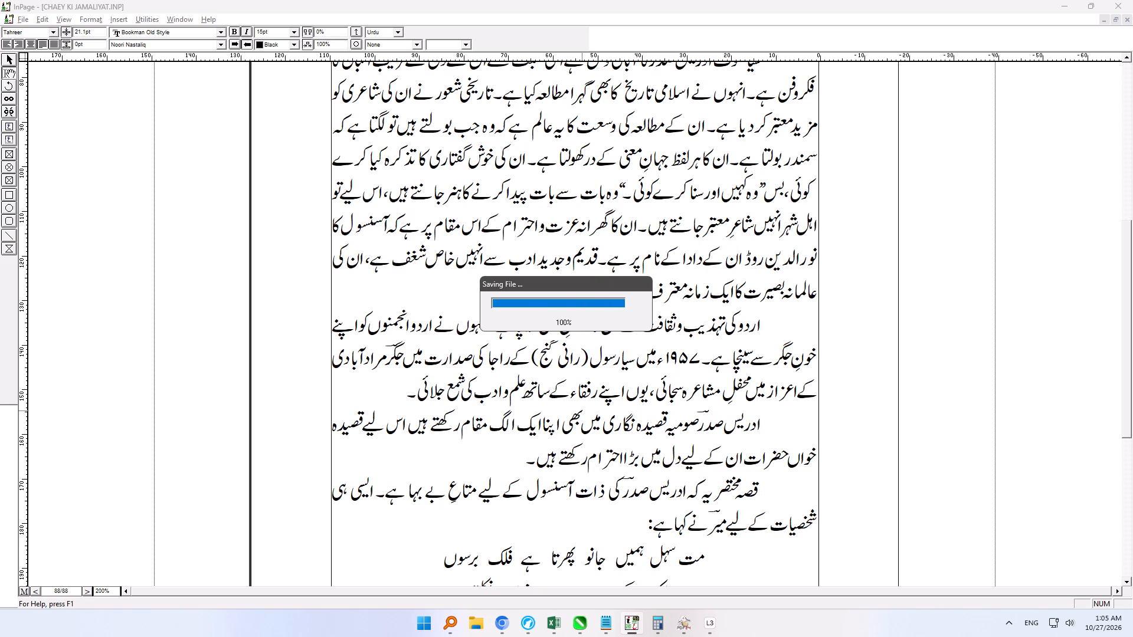
# Check the book's page dimensions and margins in Page Setup without changing them.
pyautogui.click(80, 19)
pyautogui.click(111, 215)
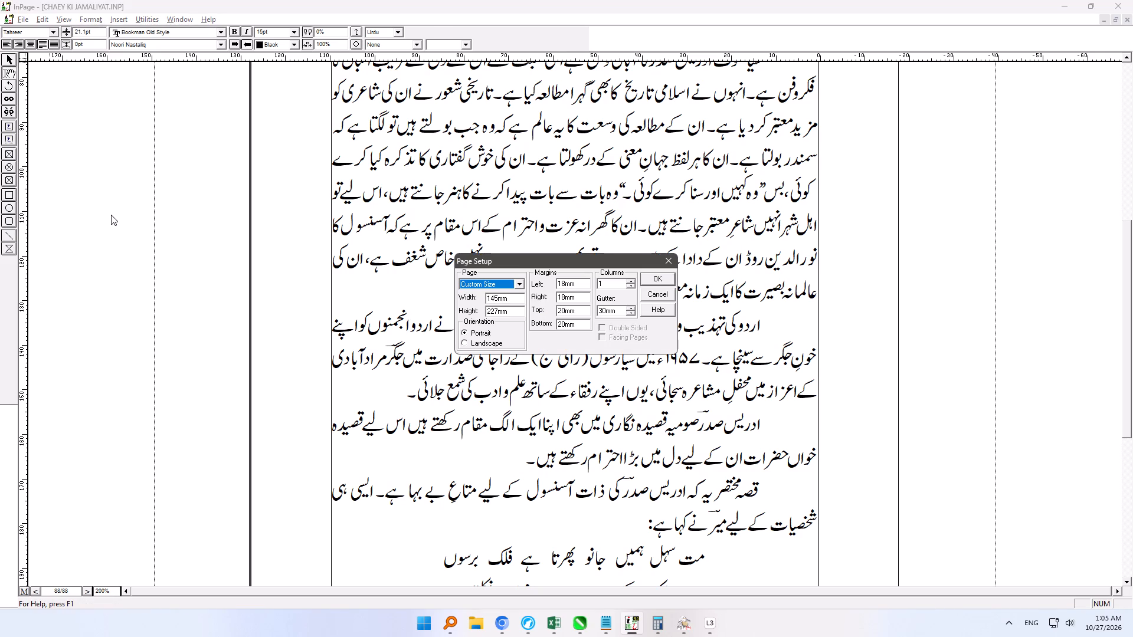
pyautogui.click(667, 294)
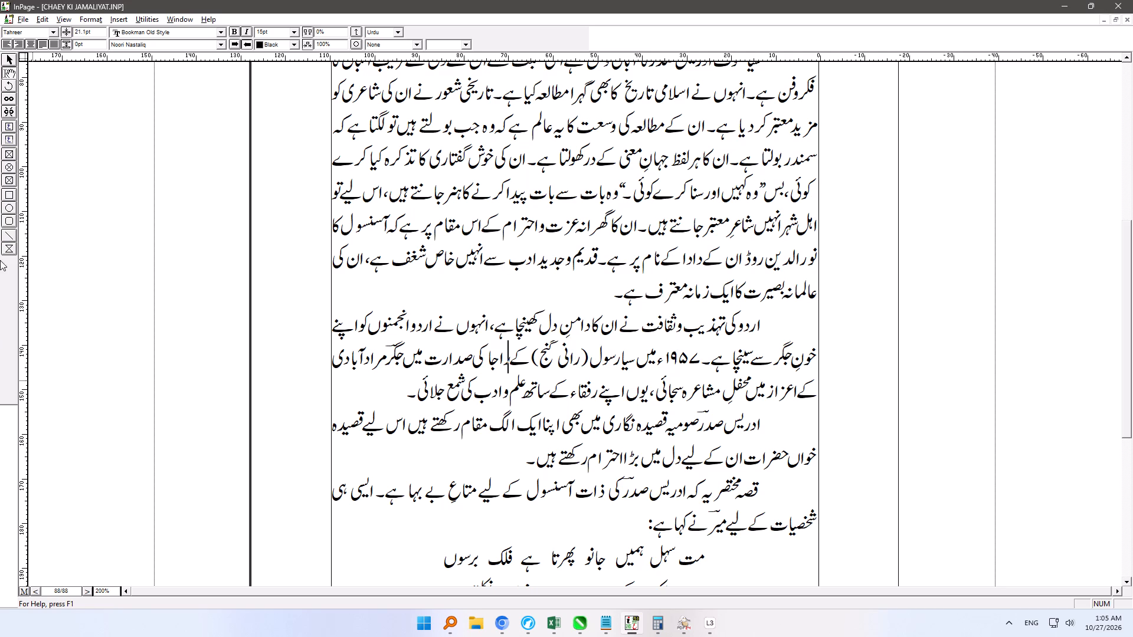
# Examine the rest of page 88, from the closing verse and stars down to the footer.
pyautogui.click(7, 61)
pyautogui.keyDown('ctrl'); pyautogui.moveTo(486, 147); pyautogui.dragTo(495, 103, button='right'); pyautogui.keyUp('ctrl')
pyautogui.keyDown('ctrl'); pyautogui.scroll(-1, 486, 147); pyautogui.keyUp('ctrl')
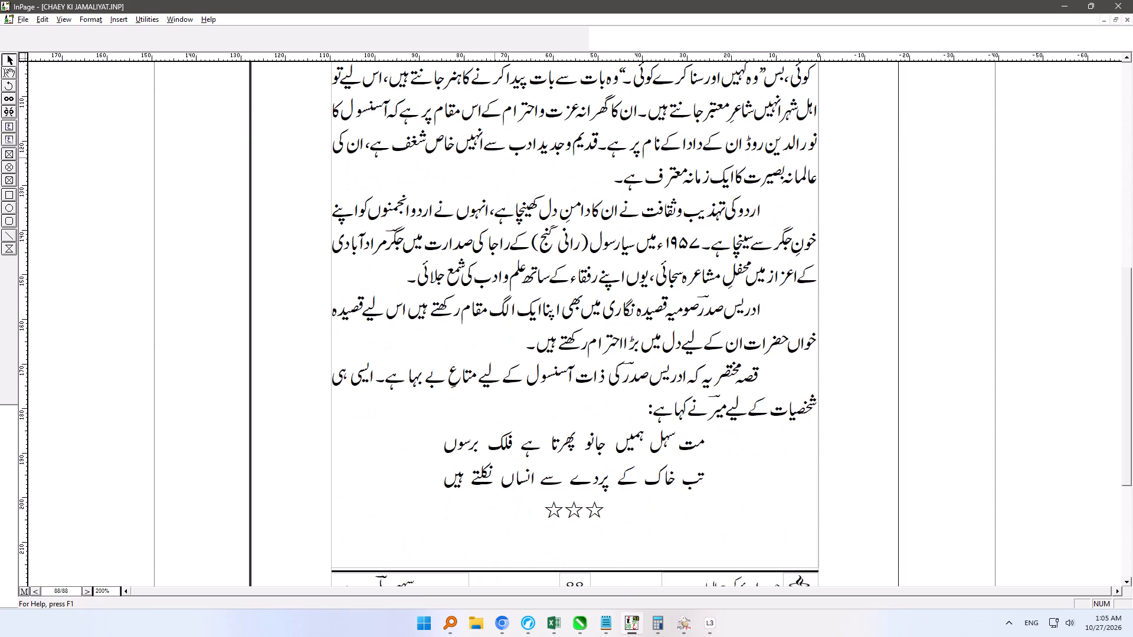
pyautogui.keyDown('ctrl'); pyautogui.moveTo(506, 411); pyautogui.dragTo(507, 284, button='right'); pyautogui.keyUp('ctrl')
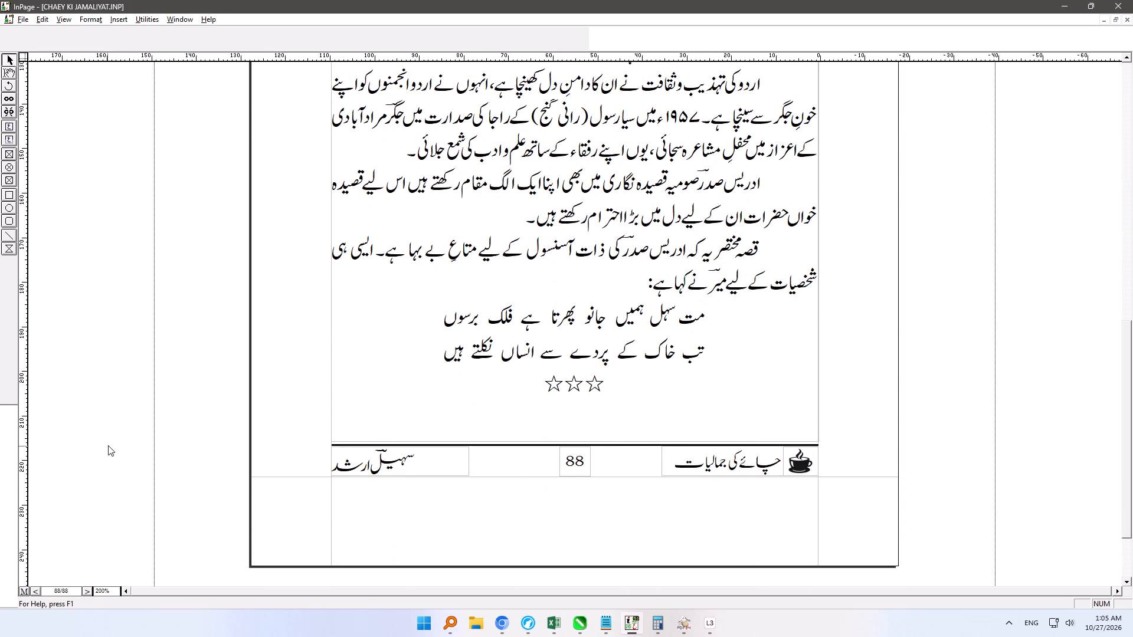
# Configure the PDF24 printer for black-and-white output on 145 mm x 227mm paper in portrait orientation.
pyautogui.hotkey('ctrl', 'p')
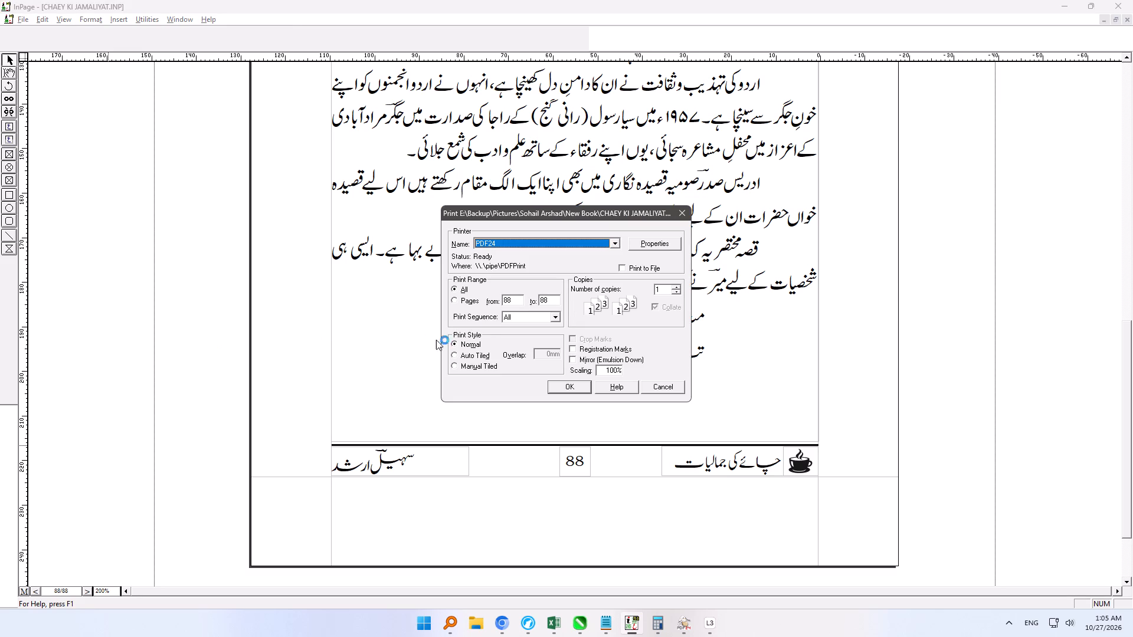
pyautogui.click(644, 242)
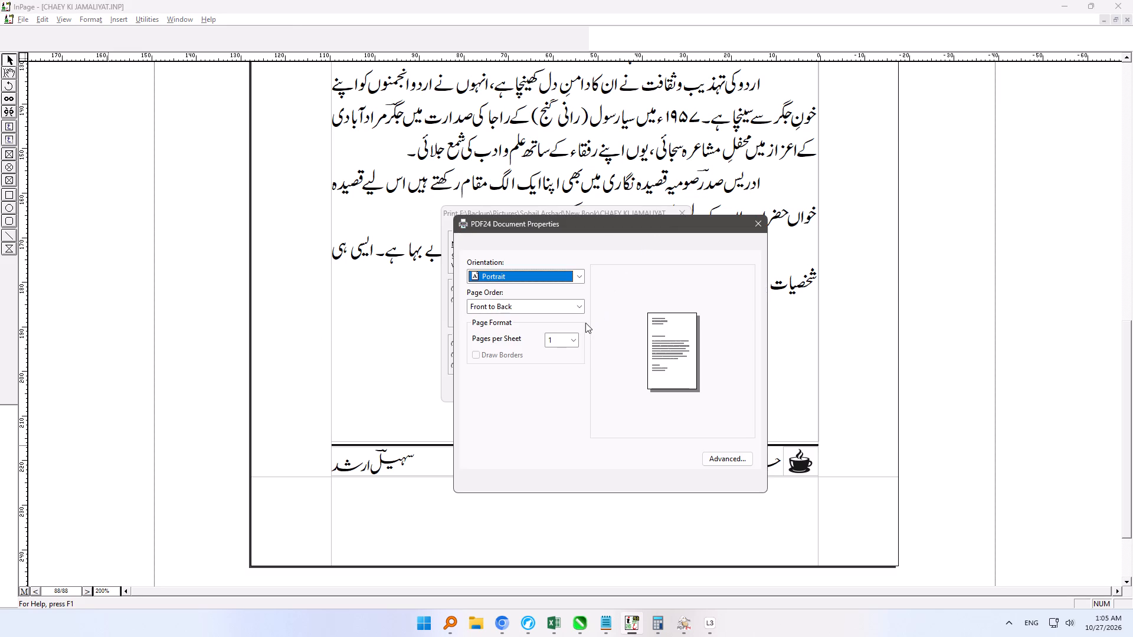
pyautogui.click(526, 248)
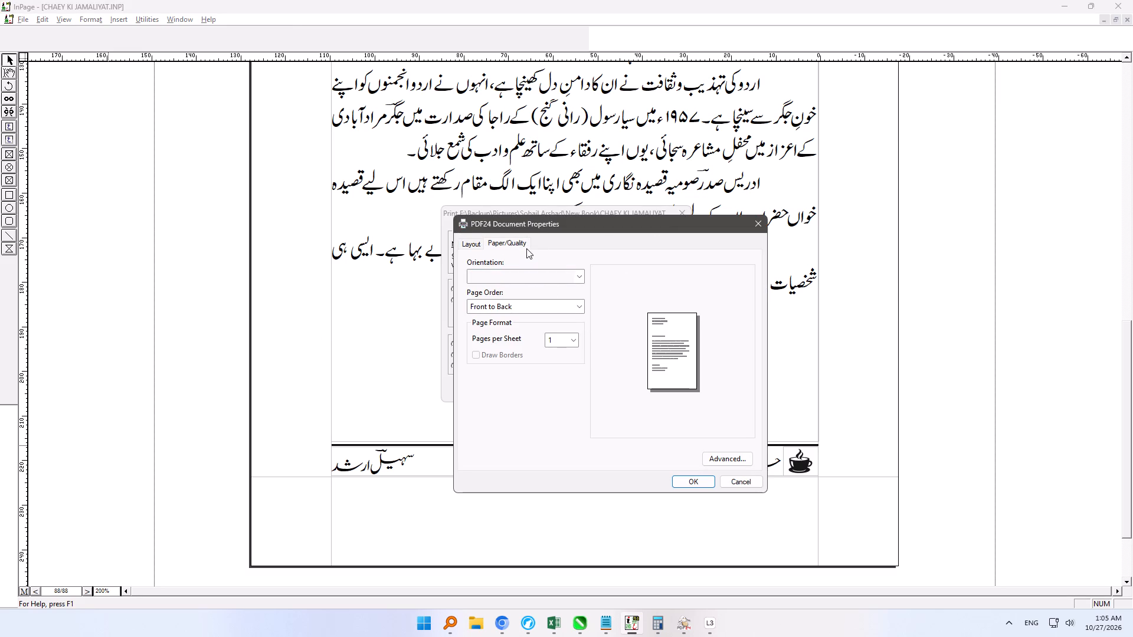
pyautogui.click(591, 287)
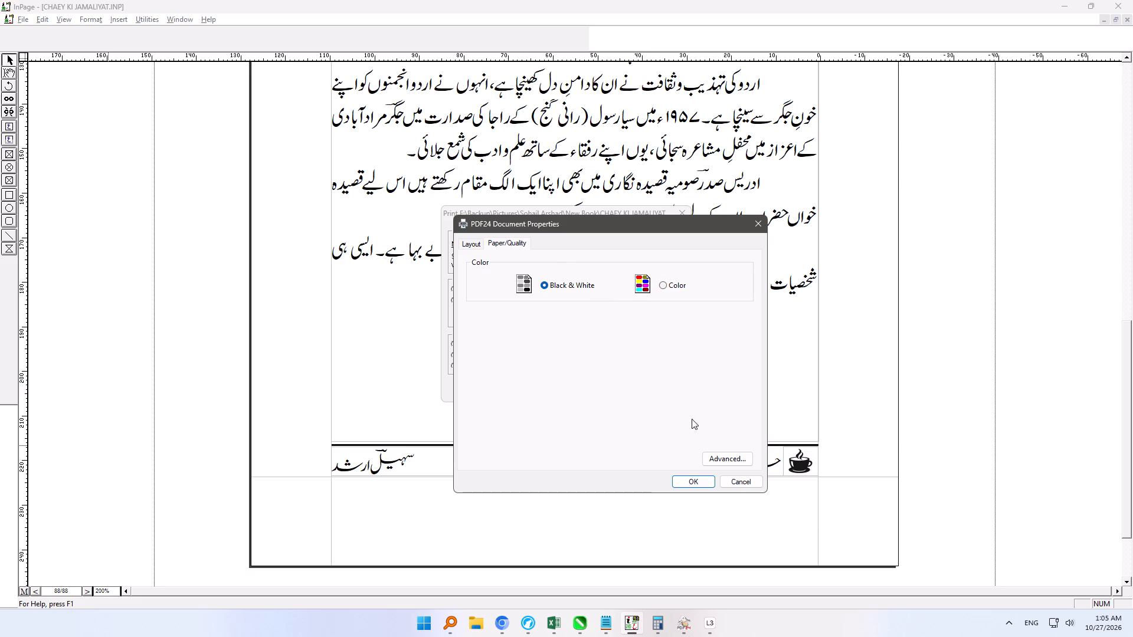
pyautogui.click(723, 464)
pyautogui.click(611, 301)
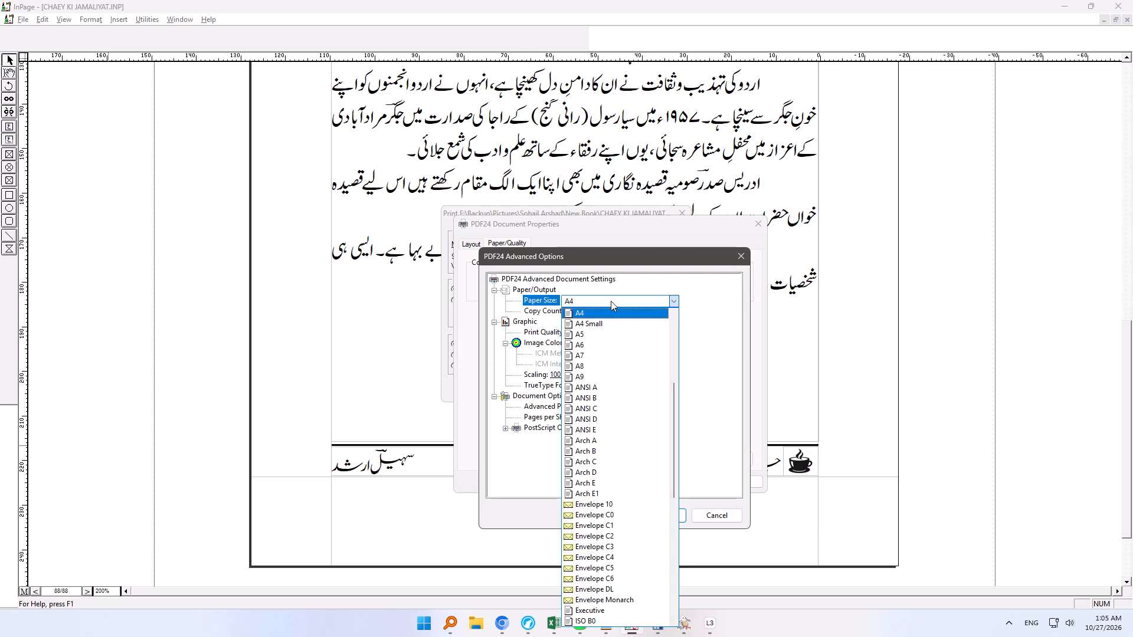
pyautogui.moveTo(670, 395); pyautogui.dragTo(674, 314)
pyautogui.click(643, 365)
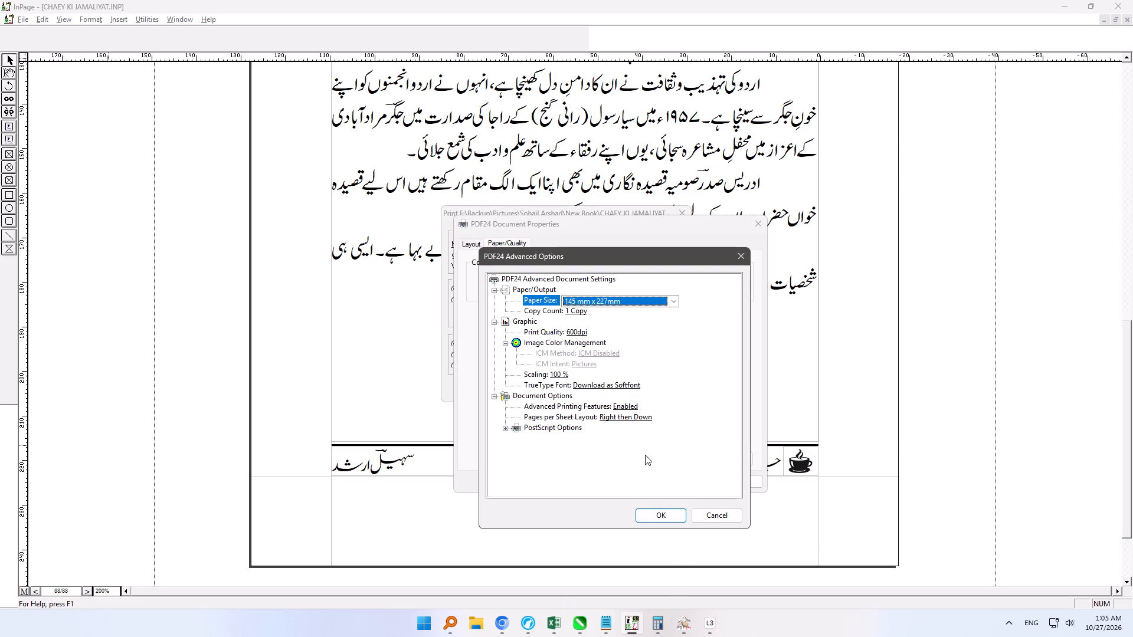
pyautogui.click(659, 515)
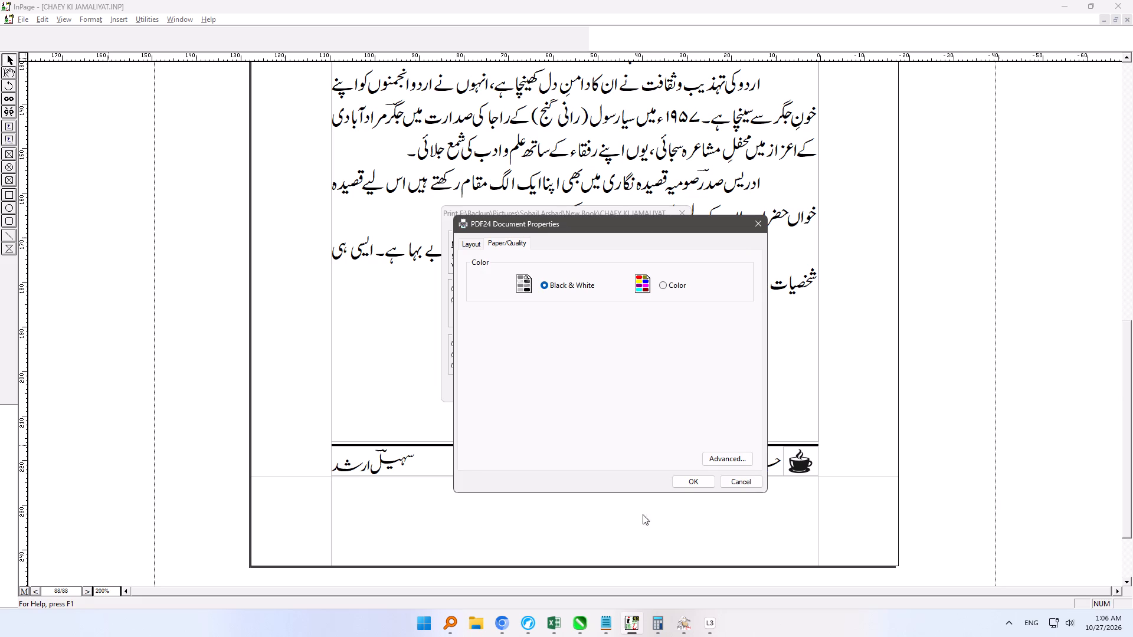
pyautogui.click(470, 244)
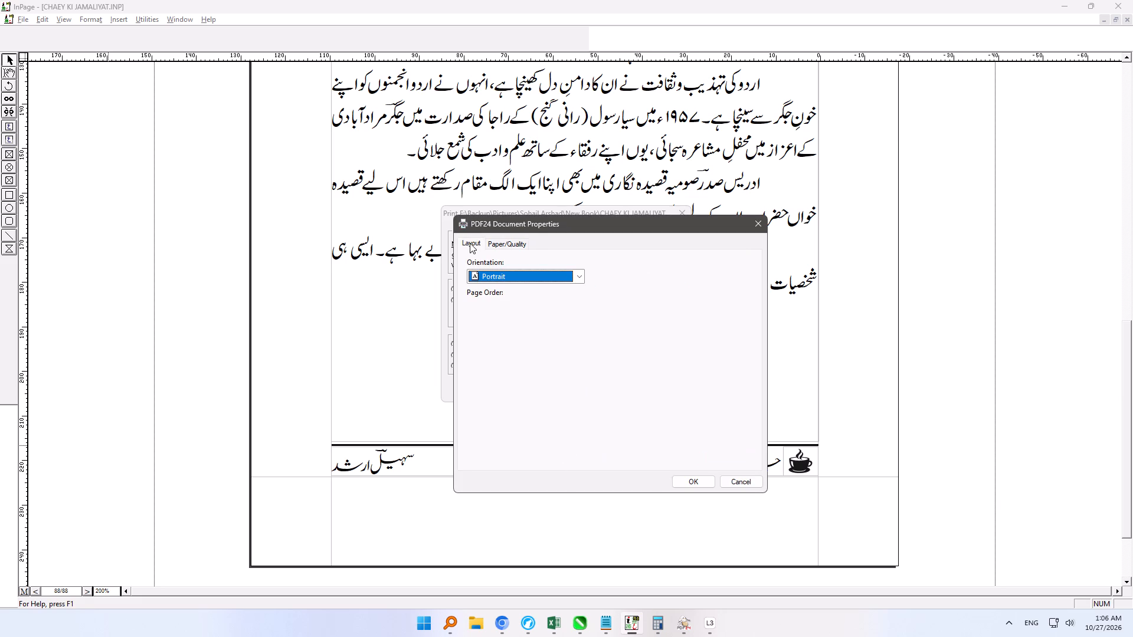
pyautogui.click(706, 481)
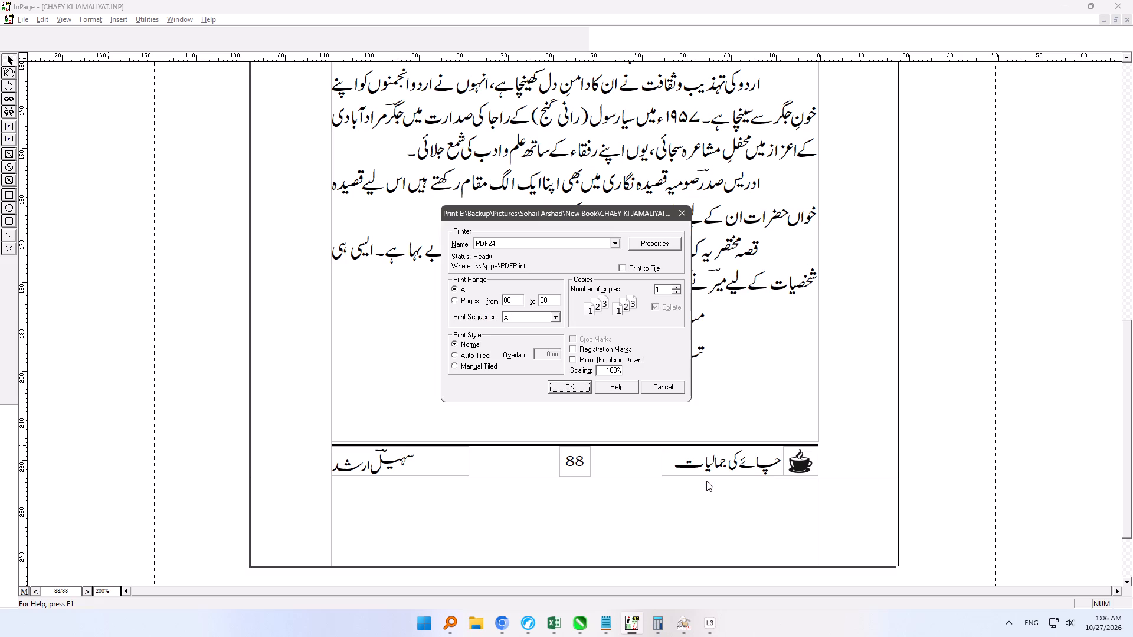
# Print all pages of the book to the PDF24 printer at 100% scaling.
pyautogui.click(568, 383)
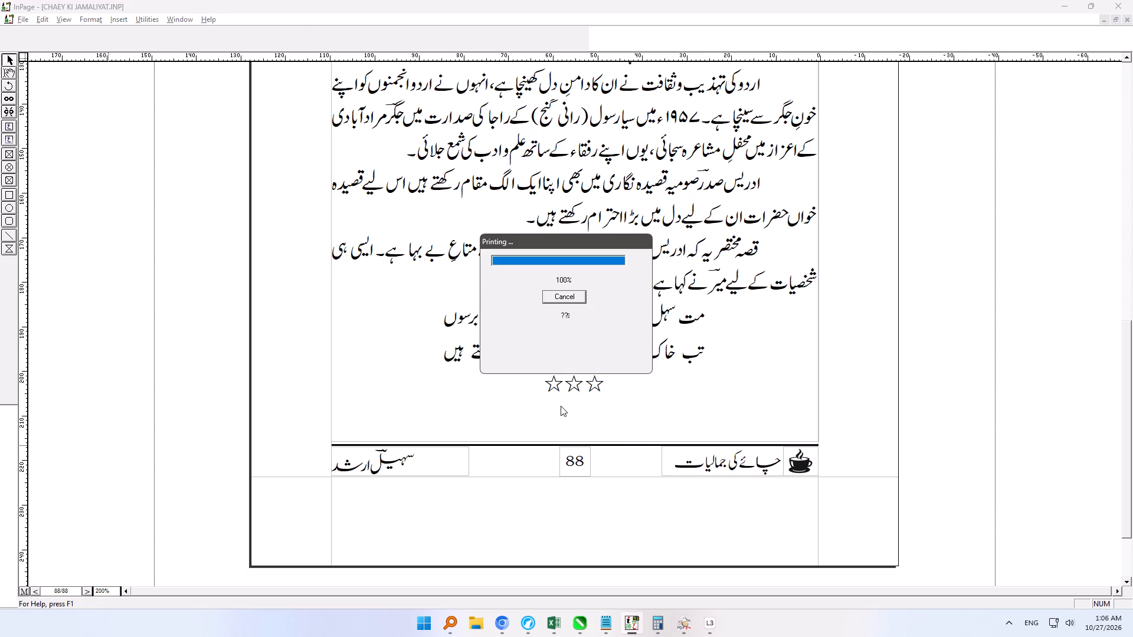
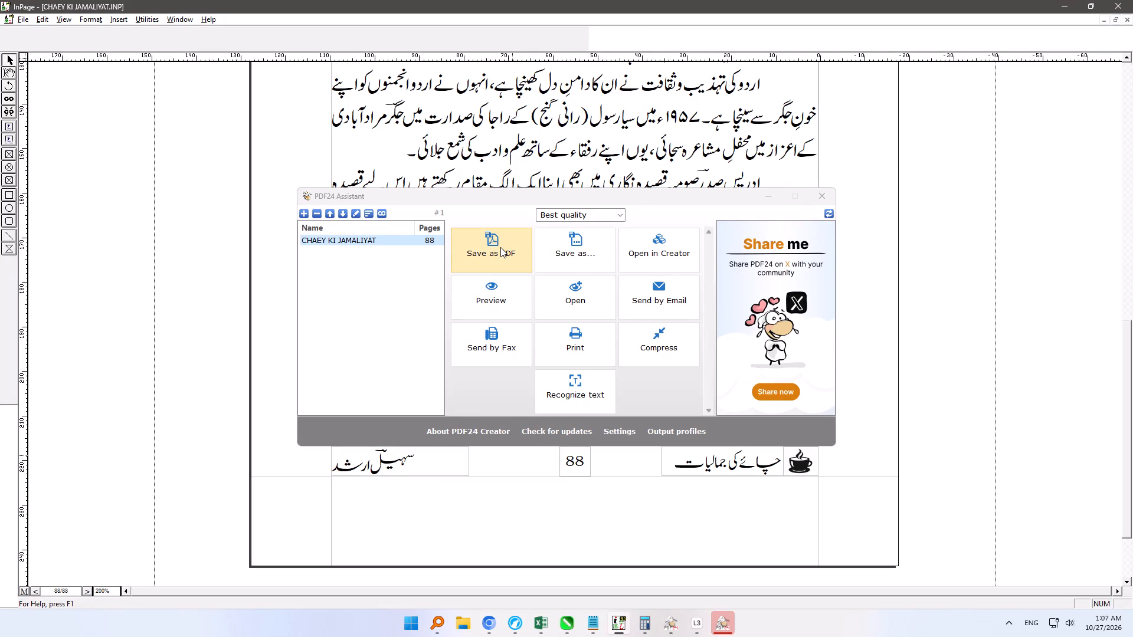
# Preview the printed book in PDF24 to check its title page, and close the preview.
pyautogui.click(489, 306)
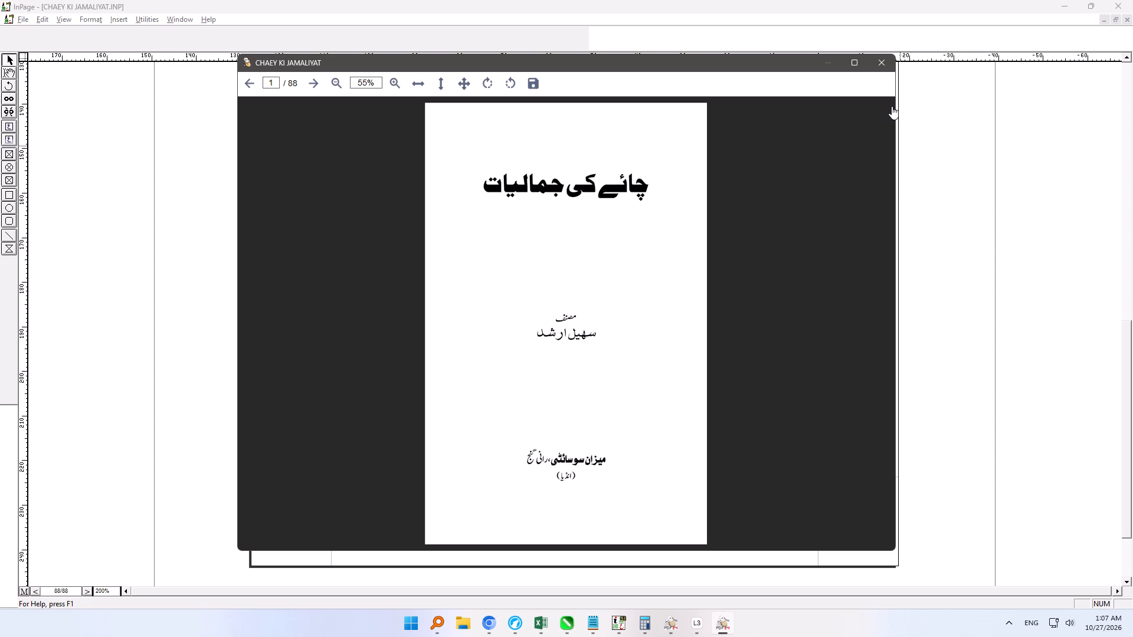
pyautogui.click(894, 65)
# Save the printed book as CHAEY KI JAMALIYAT.pdf in the New Book folder at best quality, replacing the existing file.
pyautogui.click(486, 256)
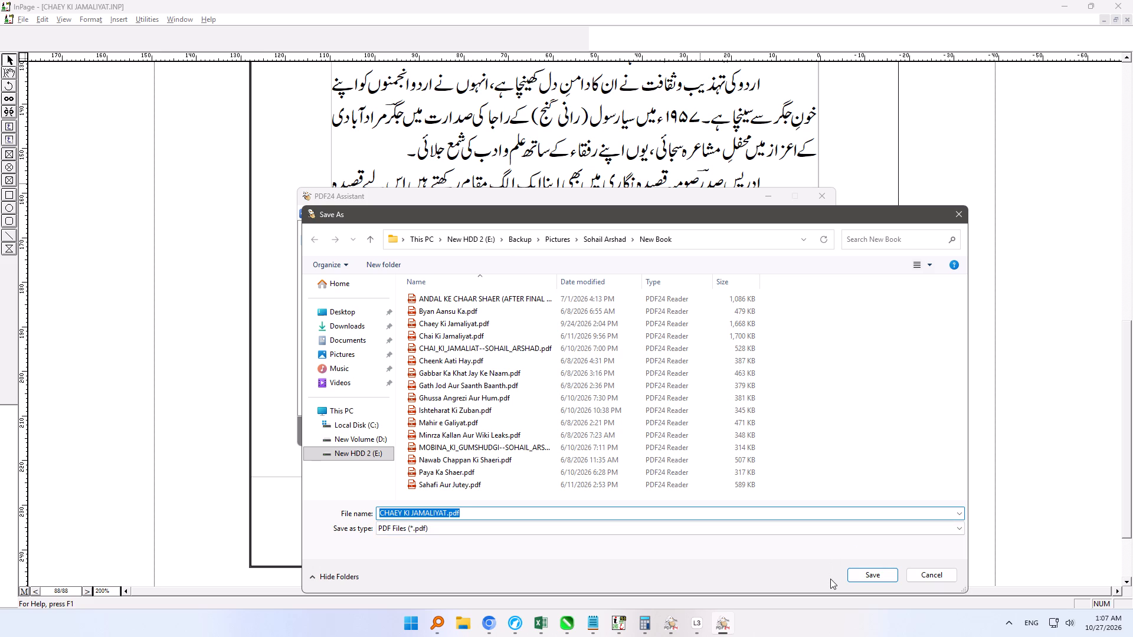
pyautogui.click(865, 580)
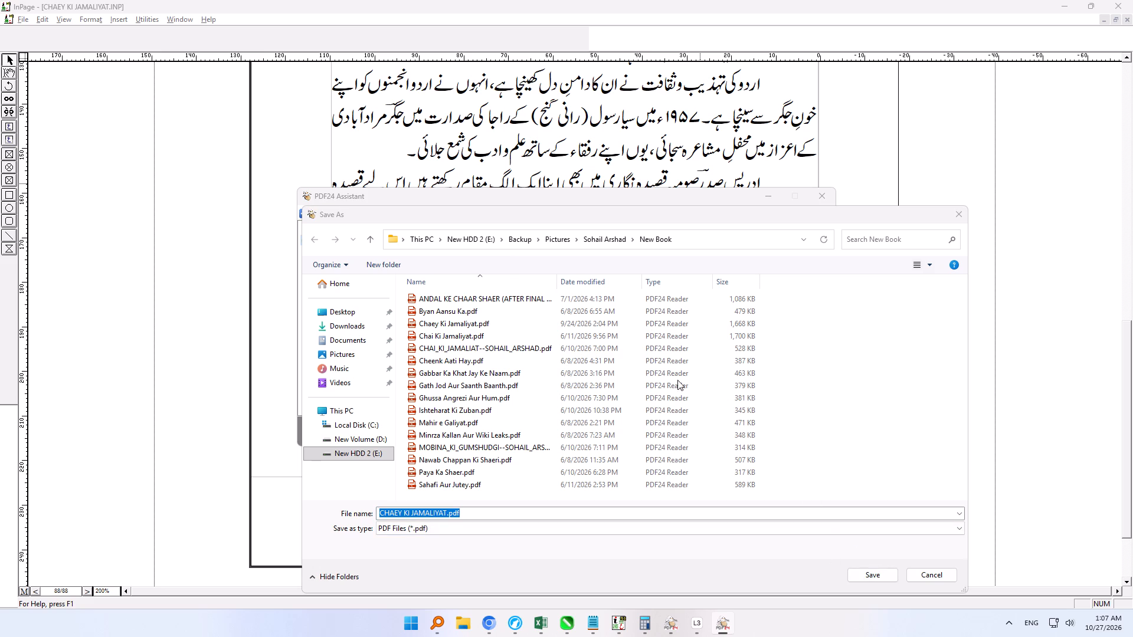
pyautogui.click(592, 312)
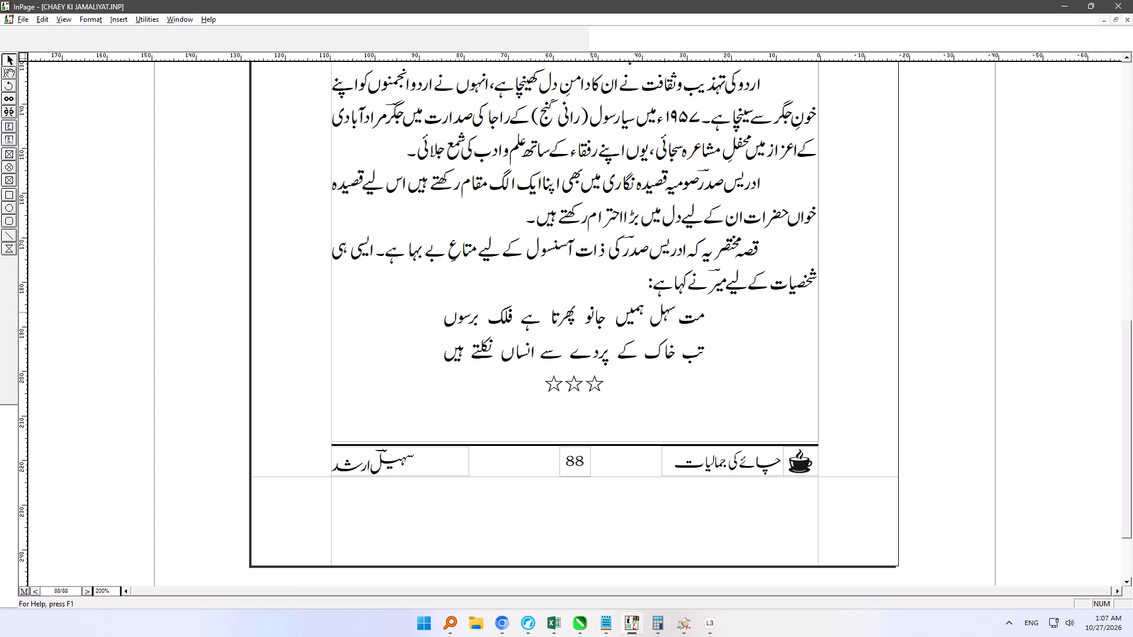
# Close the CHAEY KI JAMALIYAT document in InPage.
pyautogui.click(1130, 24)
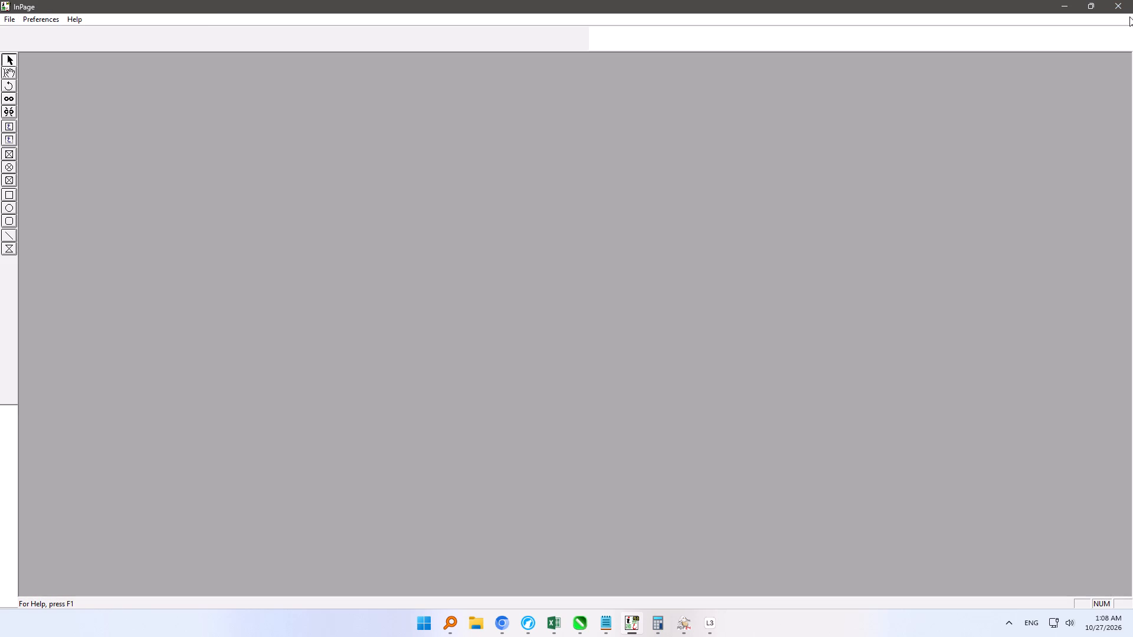
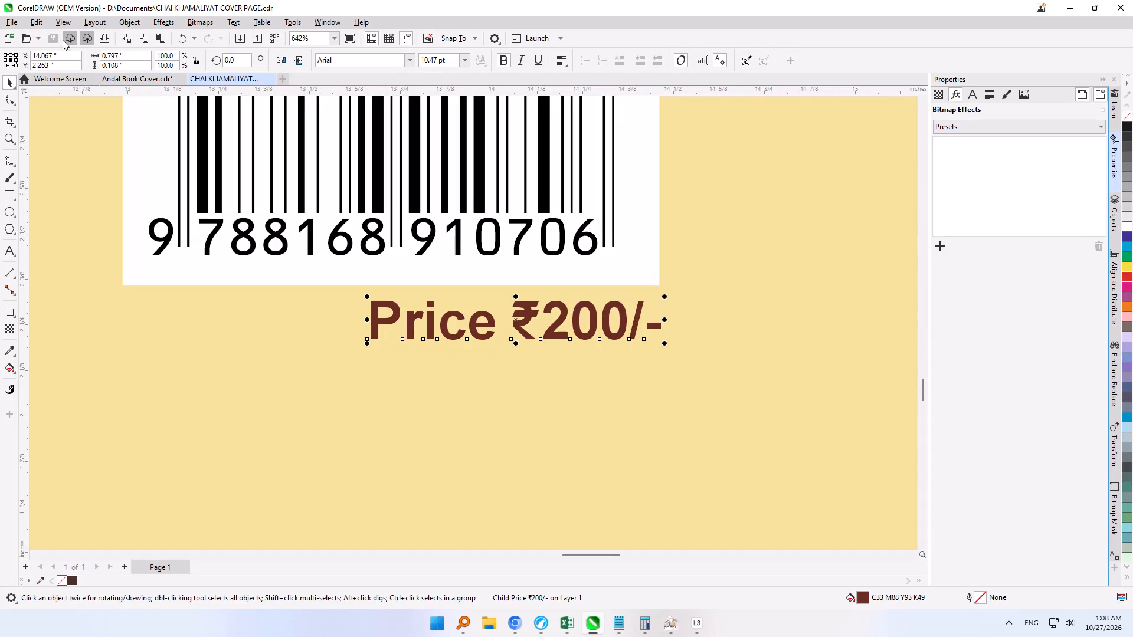
# Save the CHAI KI JAMALIYAT COVER PAGE drawing in CorelDRAW with its price line in place.
pyautogui.click(142, 81)
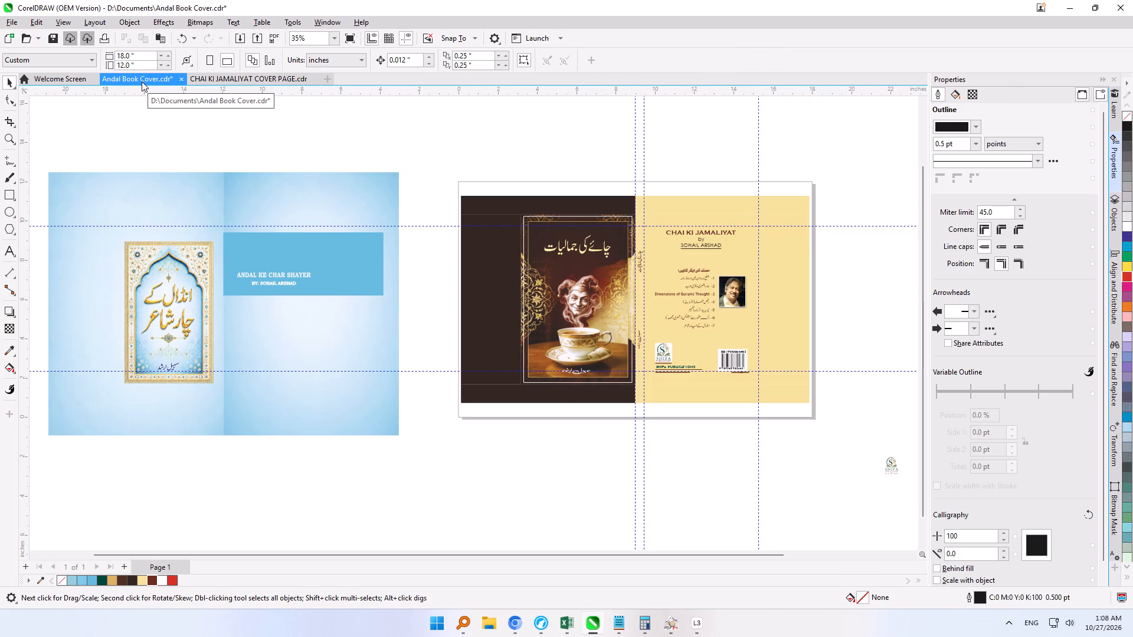
pyautogui.click(215, 77)
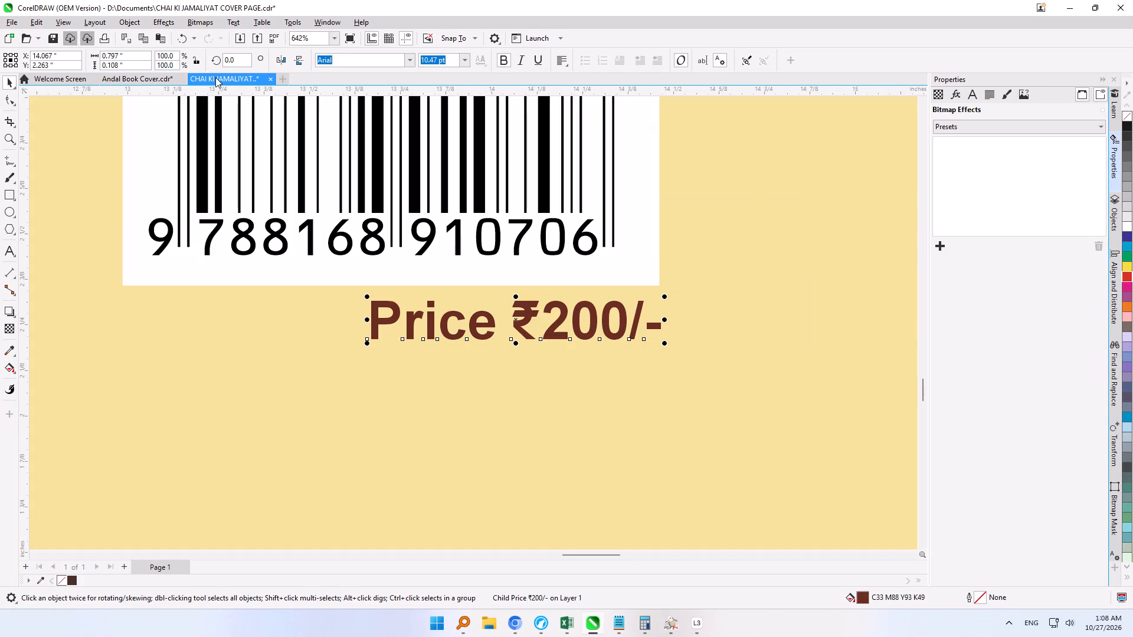
pyautogui.press('F4')
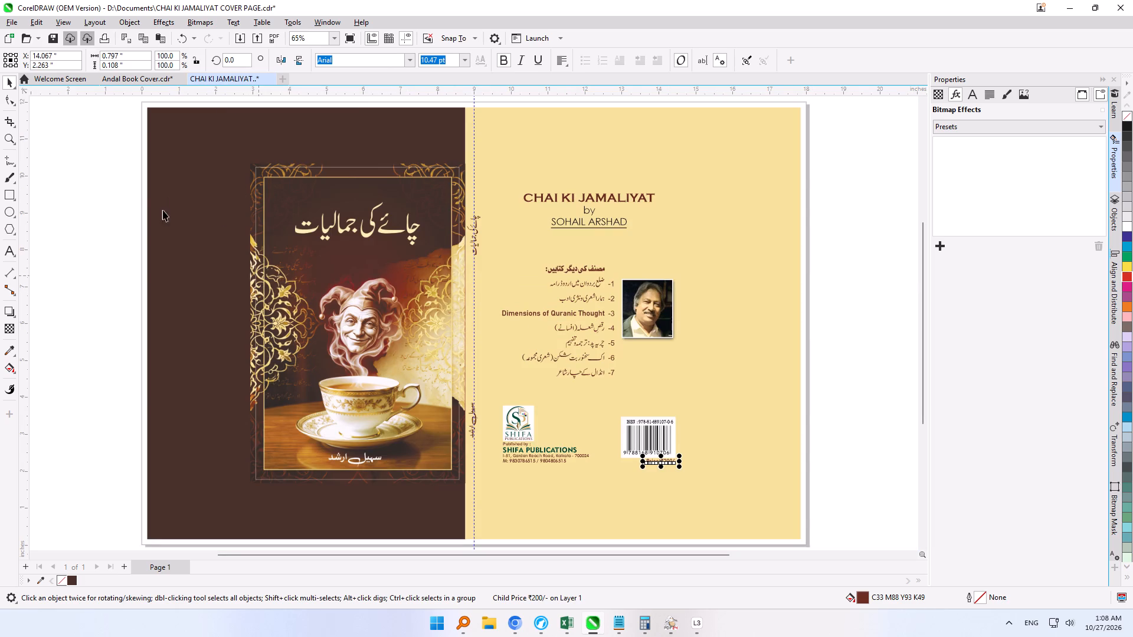
pyautogui.click(51, 41)
pyautogui.click(70, 163)
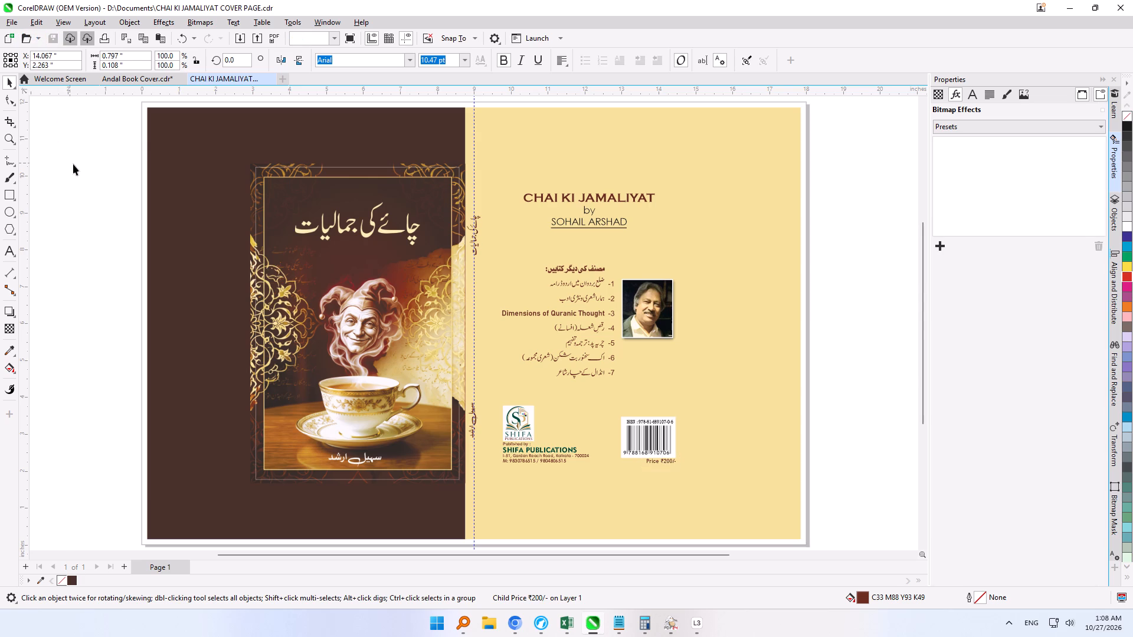
# Open Chaey Ki Jamaliyat.pdf from the author's New Book folder, under Backup > Pictures on the New HDD 2 drive.
pyautogui.click(30, 37)
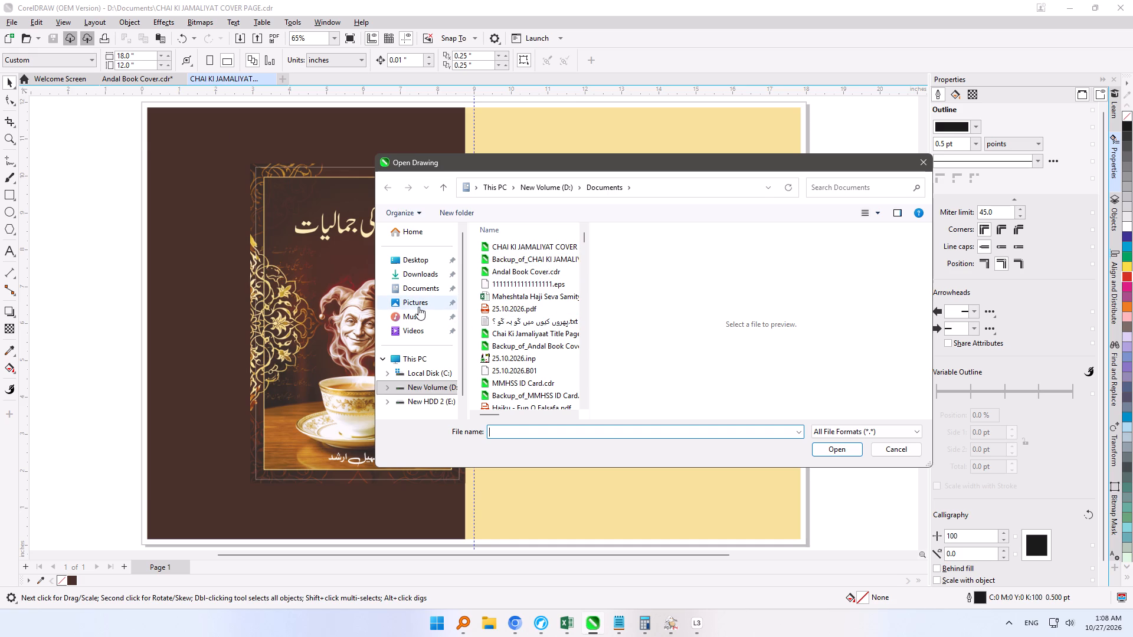
pyautogui.click(447, 401)
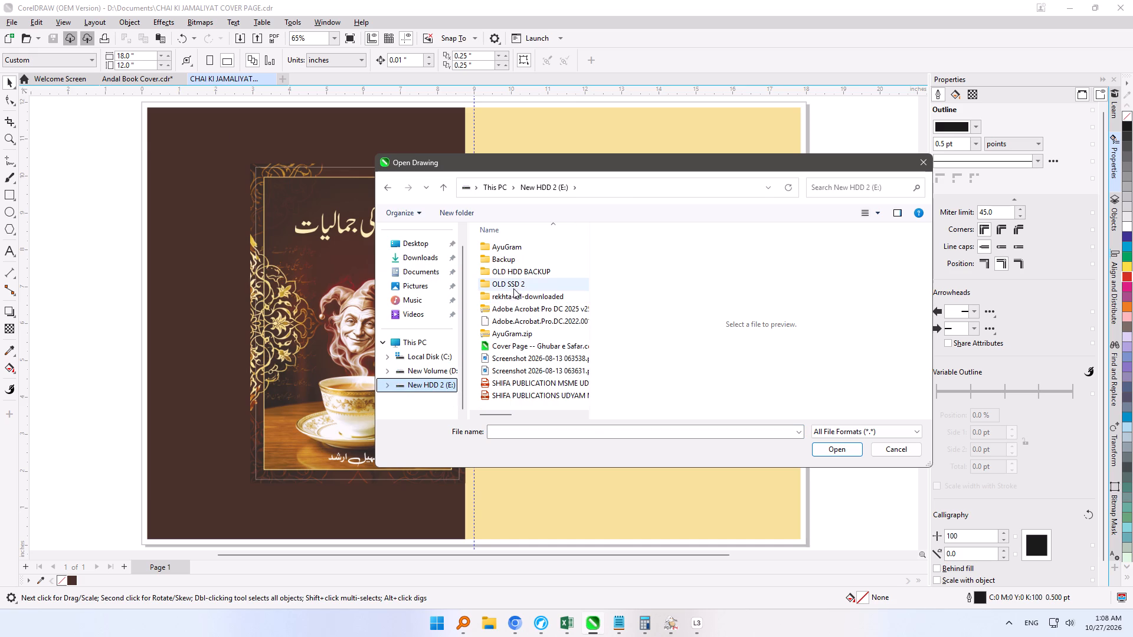
pyautogui.click(515, 286)
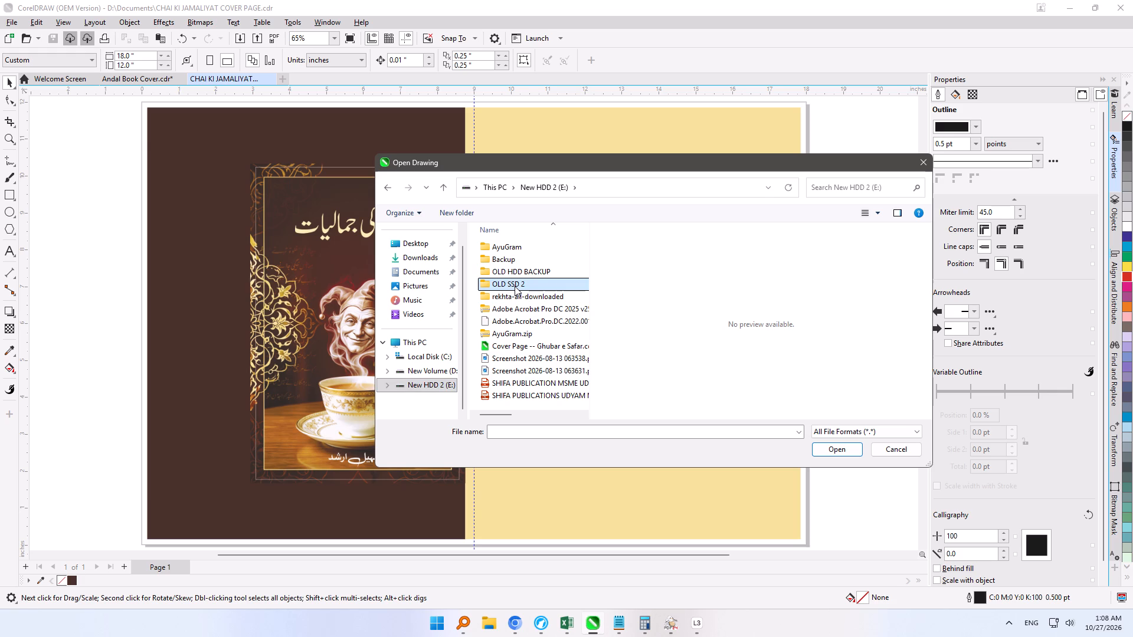
pyautogui.doubleClick(515, 286)
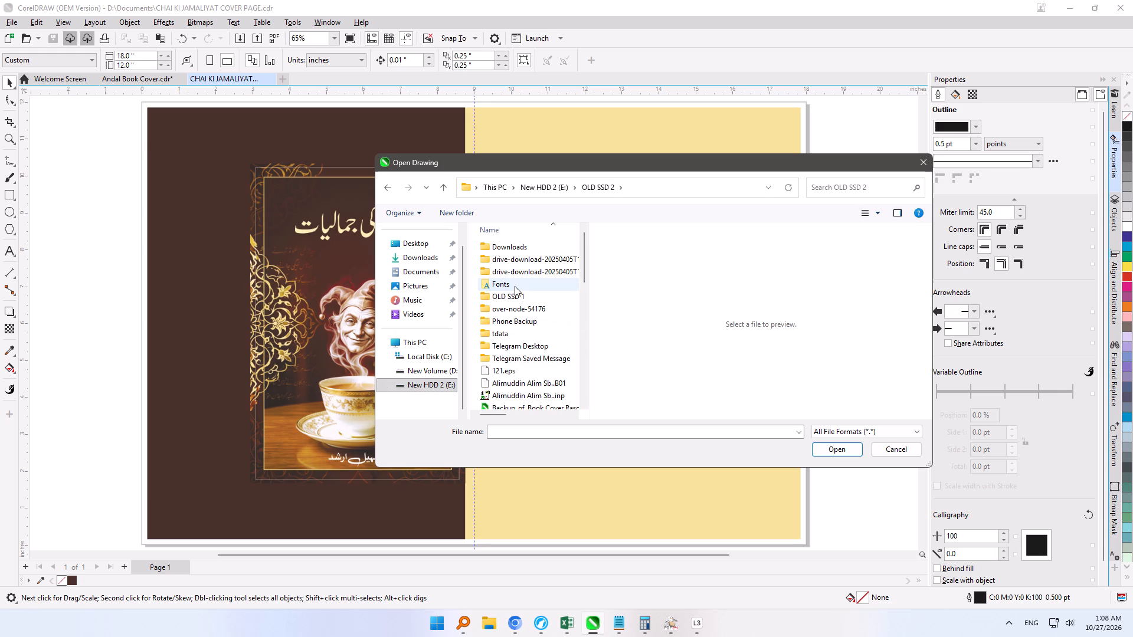
pyautogui.click(382, 192)
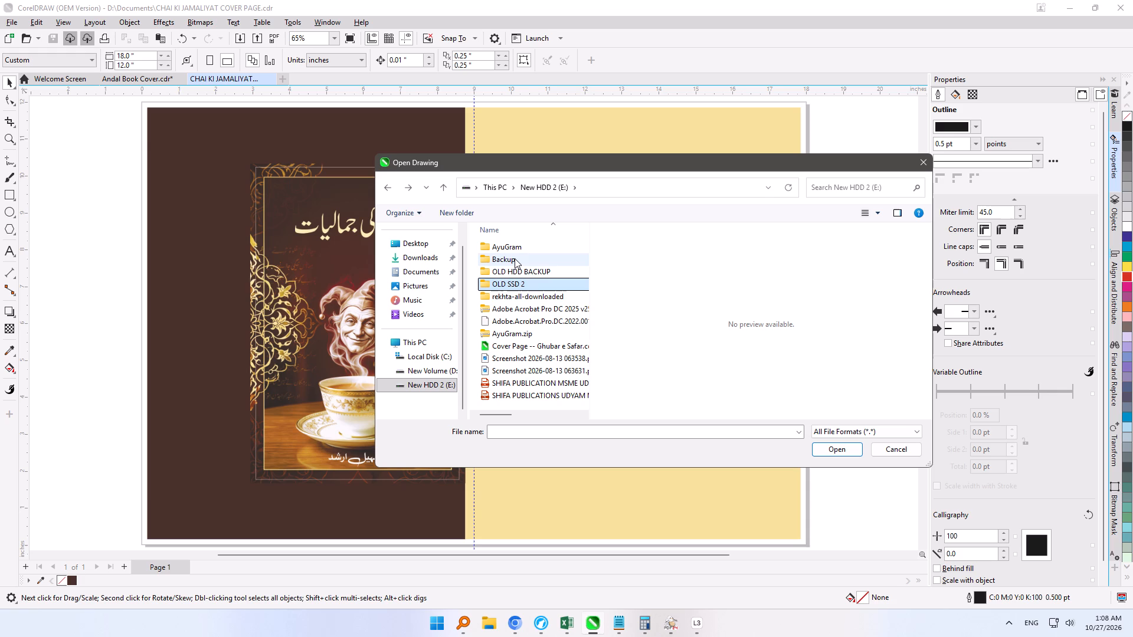
pyautogui.doubleClick(513, 258)
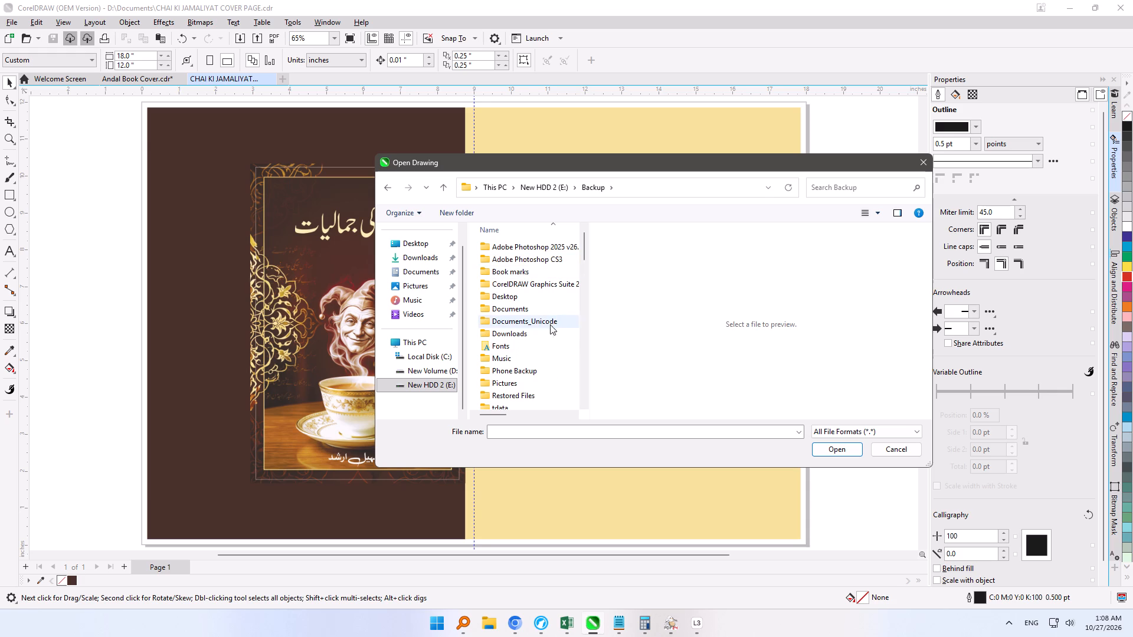
pyautogui.doubleClick(541, 378)
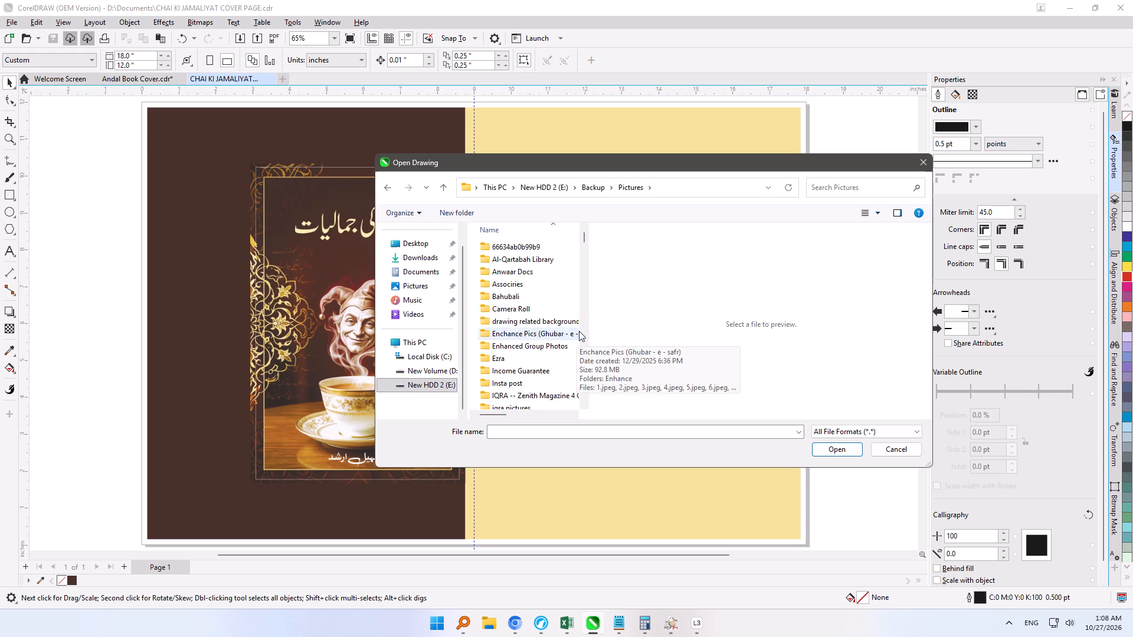
pyautogui.click(582, 238)
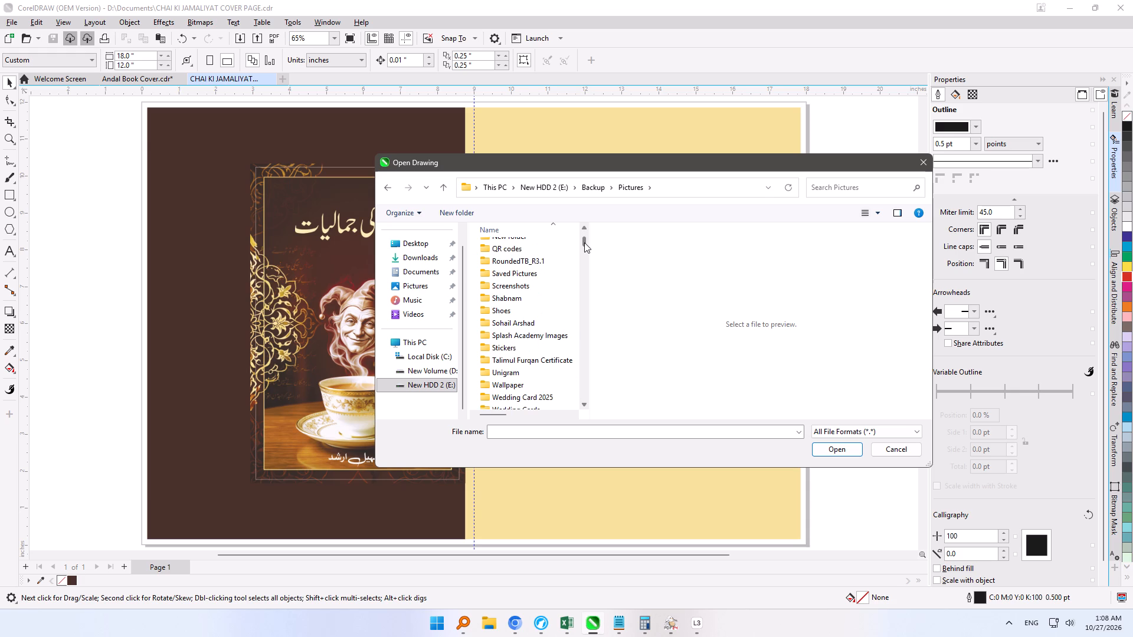
pyautogui.doubleClick(543, 323)
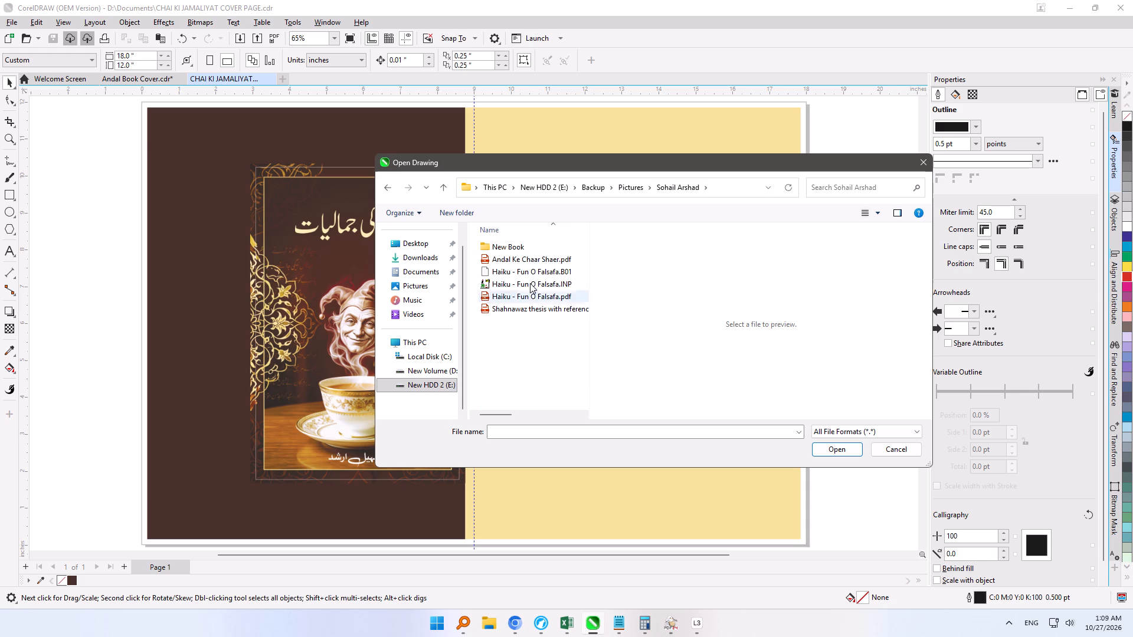
pyautogui.doubleClick(520, 244)
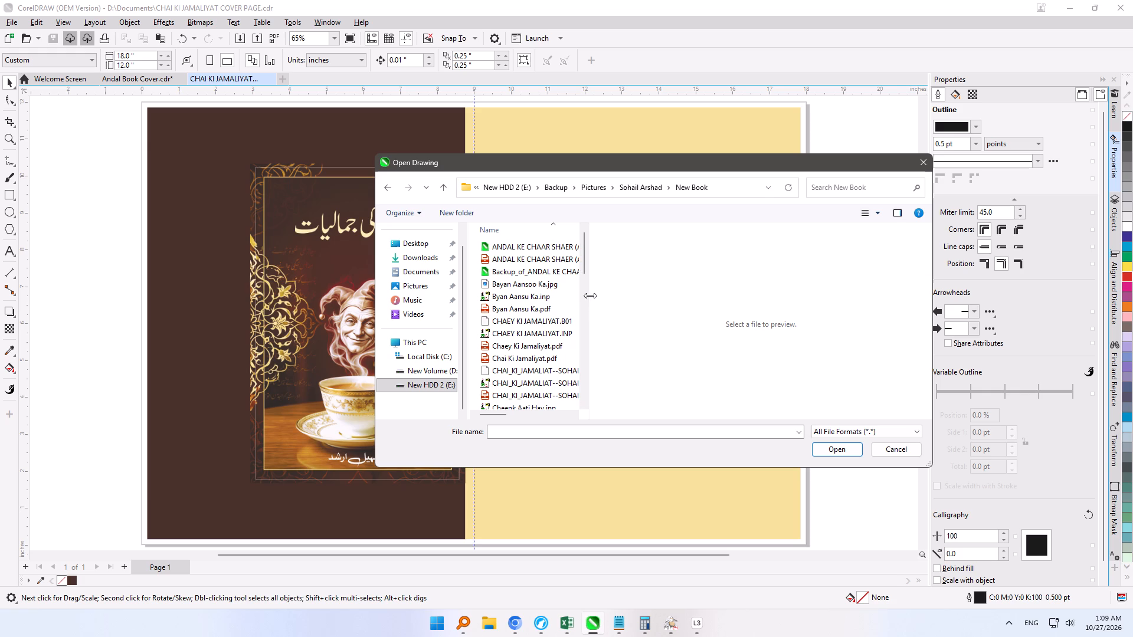
pyautogui.moveTo(590, 295); pyautogui.dragTo(822, 296)
pyautogui.click(660, 234)
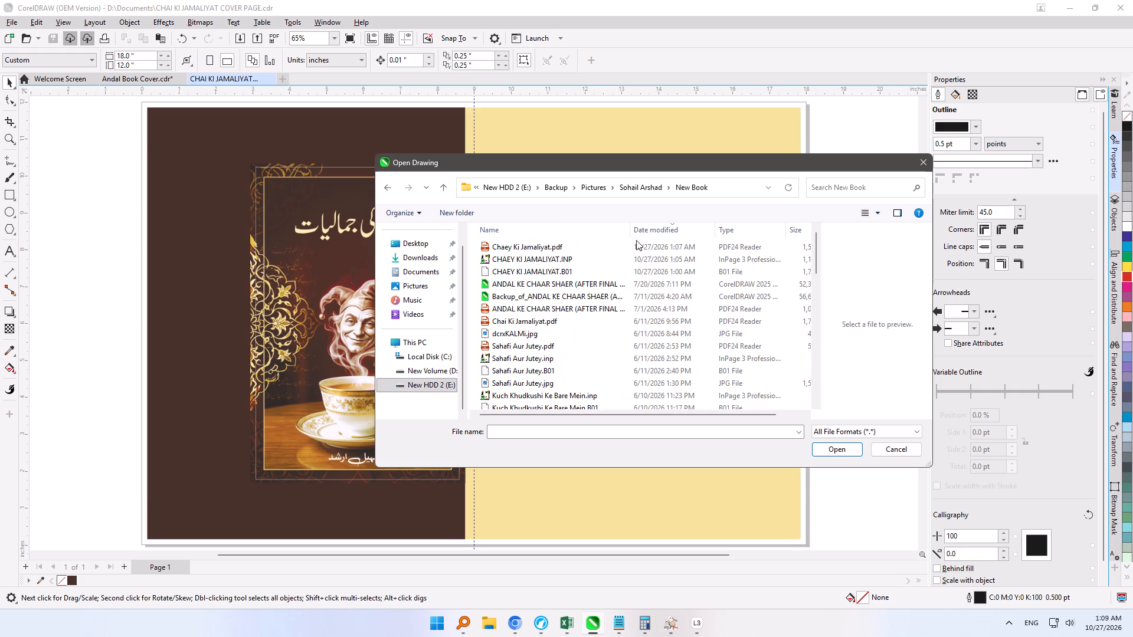
pyautogui.click(553, 251)
pyautogui.click(852, 471)
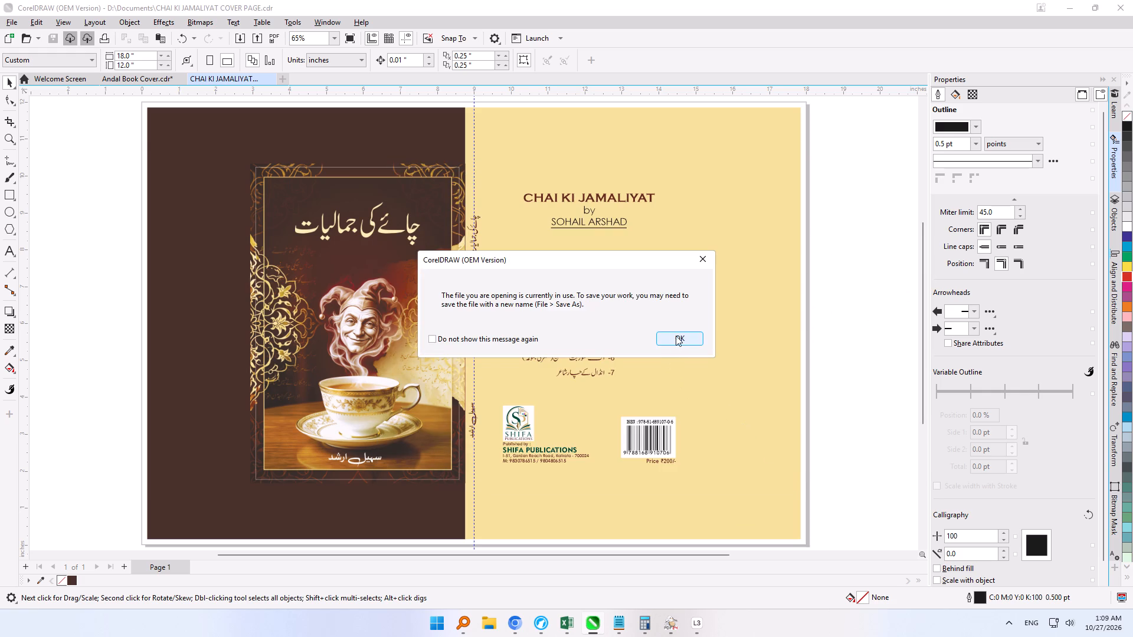
# Import pages 1-88 of the PDF with the text as curves.
pyautogui.click(676, 336)
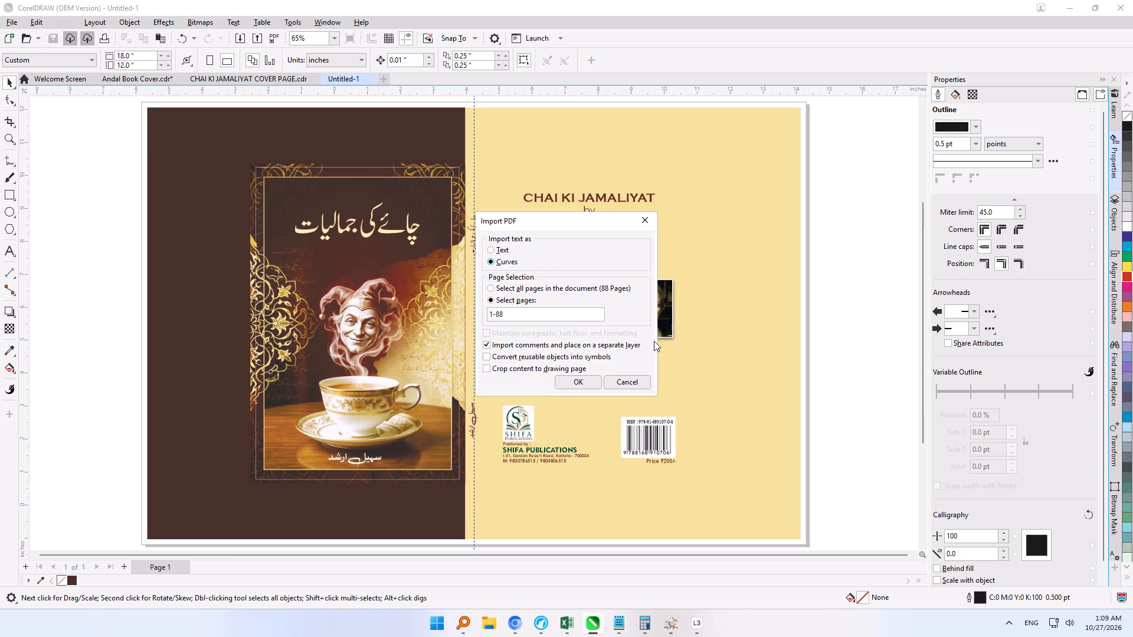
pyautogui.click(581, 379)
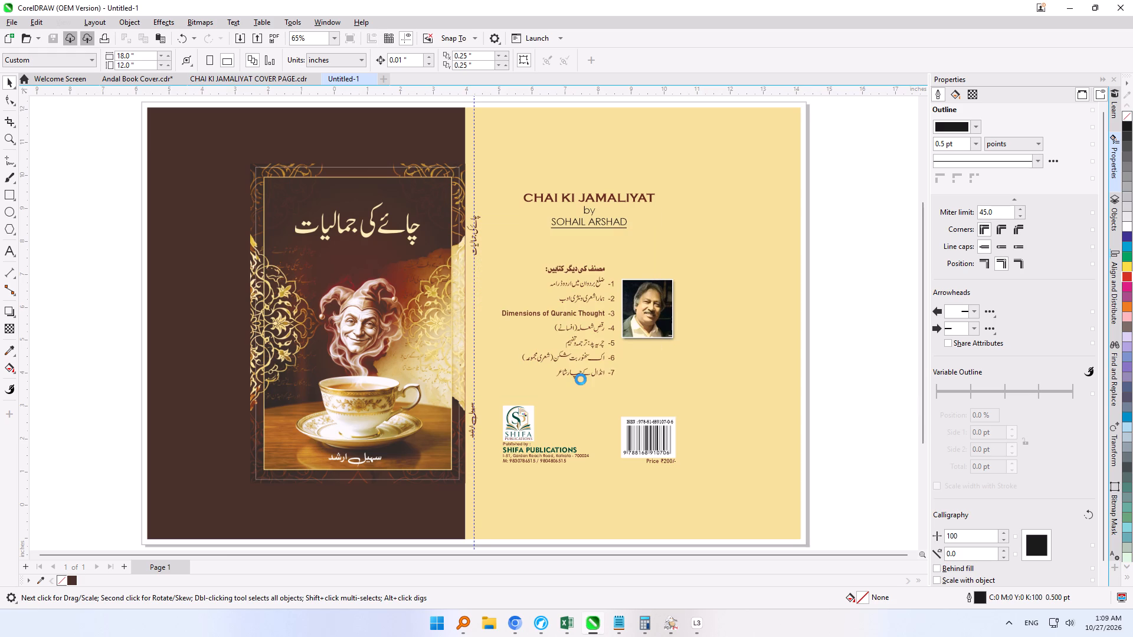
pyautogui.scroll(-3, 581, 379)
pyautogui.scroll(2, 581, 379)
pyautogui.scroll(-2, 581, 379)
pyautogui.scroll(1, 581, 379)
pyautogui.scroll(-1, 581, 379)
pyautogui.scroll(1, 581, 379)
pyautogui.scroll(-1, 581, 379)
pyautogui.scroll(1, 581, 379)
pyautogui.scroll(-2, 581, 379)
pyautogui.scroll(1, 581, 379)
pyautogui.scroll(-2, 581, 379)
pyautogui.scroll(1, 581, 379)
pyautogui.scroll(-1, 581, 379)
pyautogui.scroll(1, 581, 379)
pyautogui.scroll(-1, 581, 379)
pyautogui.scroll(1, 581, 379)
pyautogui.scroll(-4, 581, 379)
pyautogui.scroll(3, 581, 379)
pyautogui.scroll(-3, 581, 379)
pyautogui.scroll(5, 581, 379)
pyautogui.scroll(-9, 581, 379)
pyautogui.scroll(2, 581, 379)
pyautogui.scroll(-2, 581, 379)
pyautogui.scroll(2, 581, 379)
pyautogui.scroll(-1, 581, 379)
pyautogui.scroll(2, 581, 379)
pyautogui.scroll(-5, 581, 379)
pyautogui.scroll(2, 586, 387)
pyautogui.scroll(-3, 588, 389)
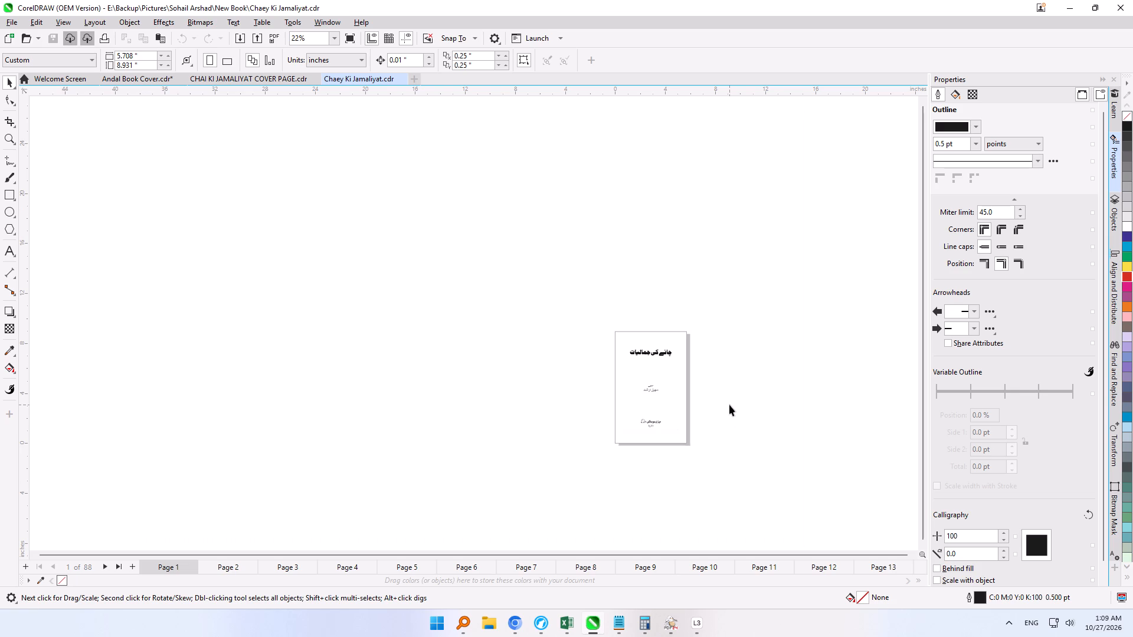
# Delete the hidden footer objects below the publisher lines at the bottom of page 1.
pyautogui.press('F4')
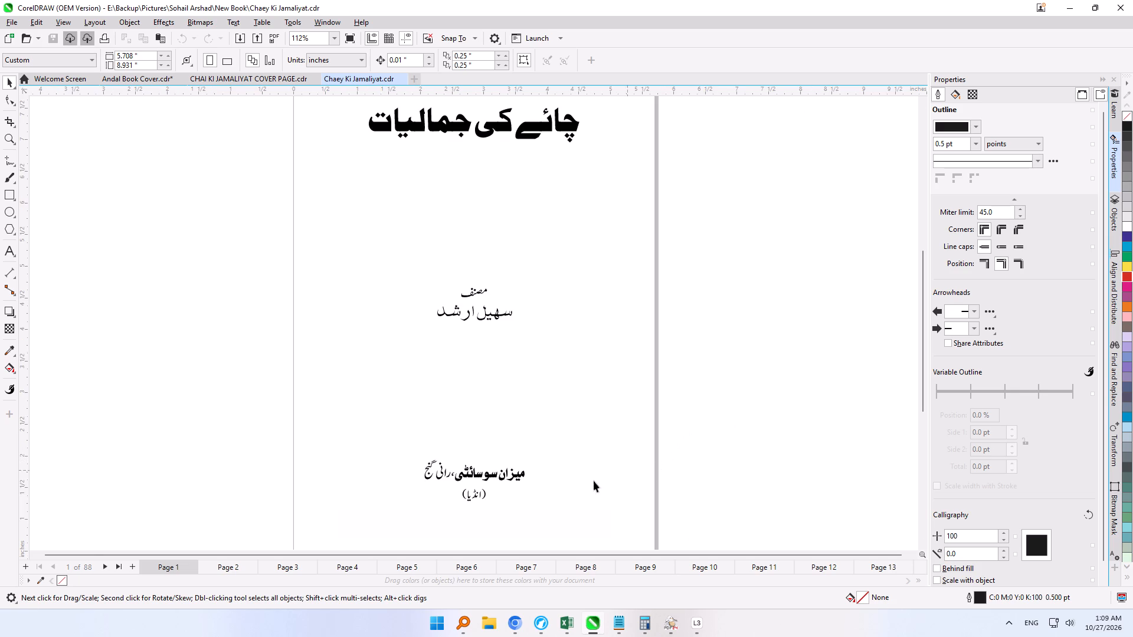
pyautogui.scroll(1, 519, 517)
pyautogui.click(519, 517)
pyautogui.click(273, 507)
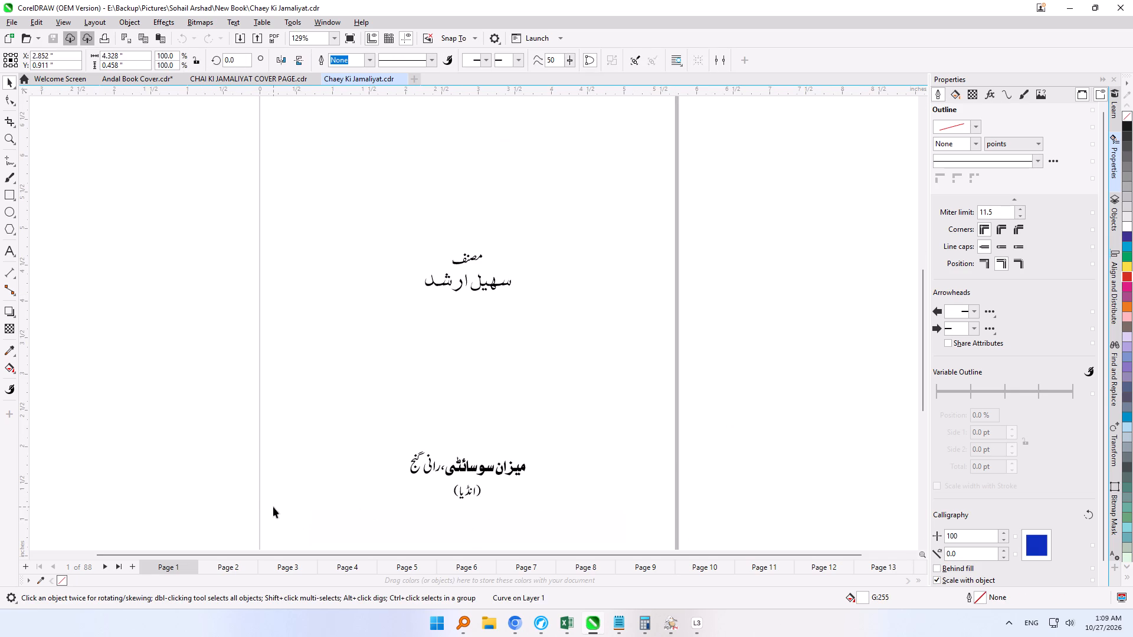
pyautogui.scroll(4, 258, 501)
pyautogui.moveTo(258, 501); pyautogui.dragTo(766, 531)
pyautogui.scroll(-1, 258, 501)
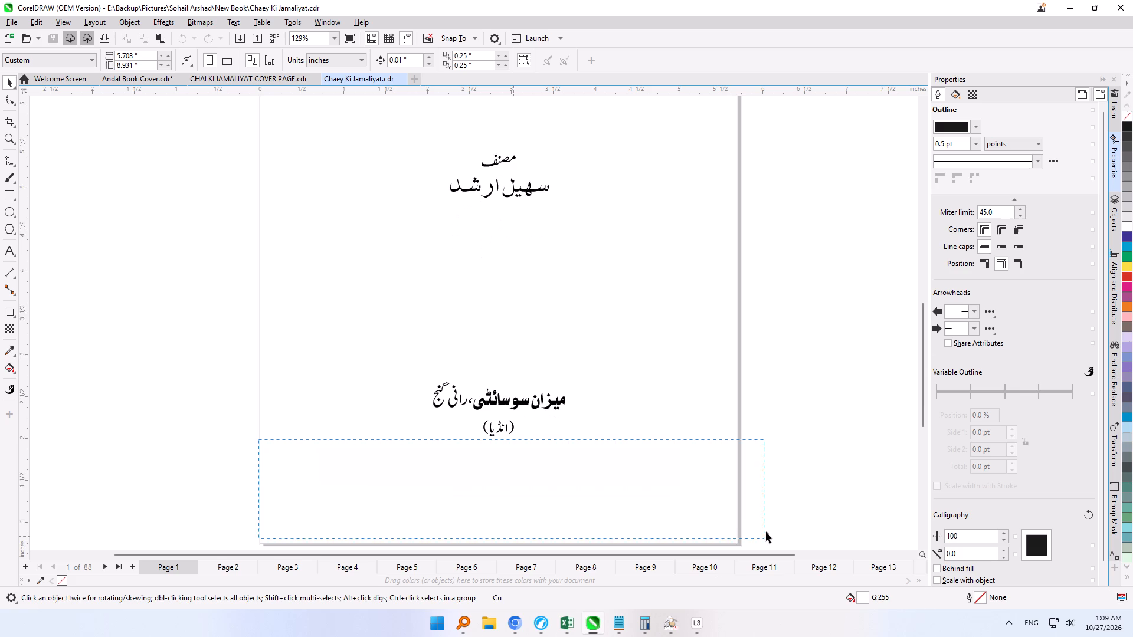
pyautogui.moveTo(766, 531); pyautogui.dragTo(786, 520)
pyautogui.scroll(-1, 786, 520)
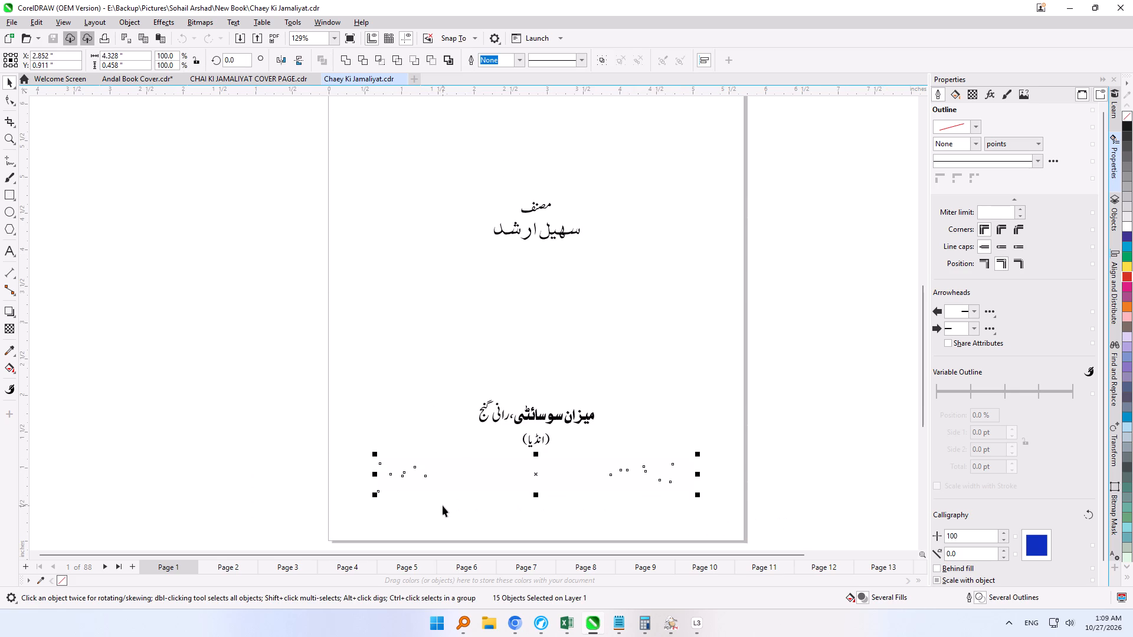
pyautogui.press('Delete')
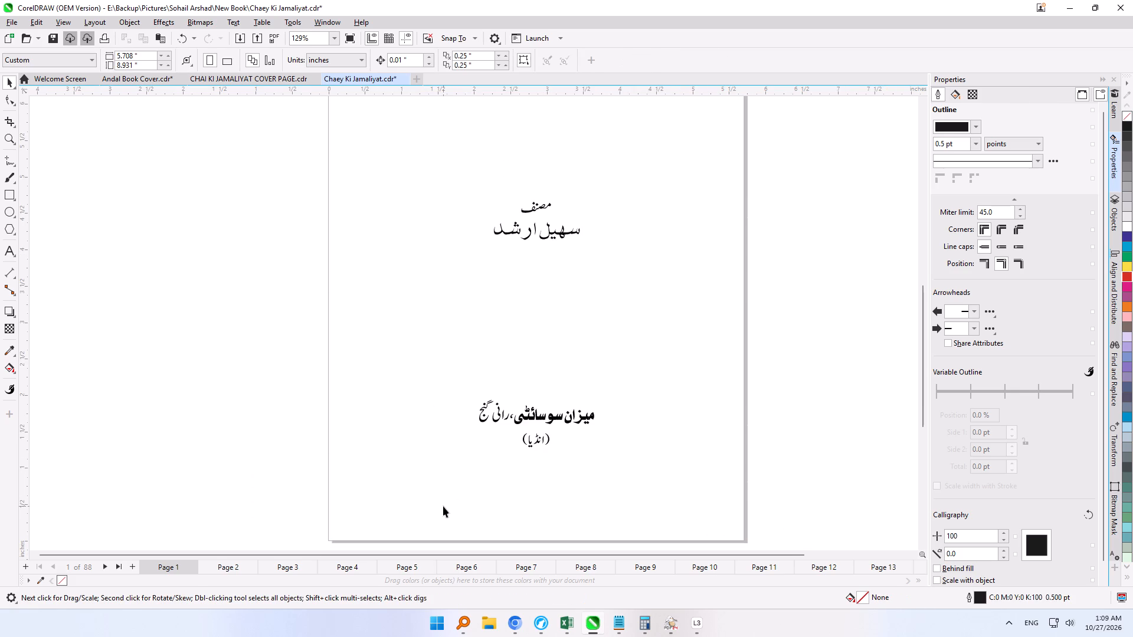
# Check the area below the publisher lines on page 1 for leftover footer objects.
pyautogui.moveTo(355, 450); pyautogui.dragTo(796, 510)
pyautogui.scroll(-1, 355, 450)
pyautogui.scroll(2, 355, 450)
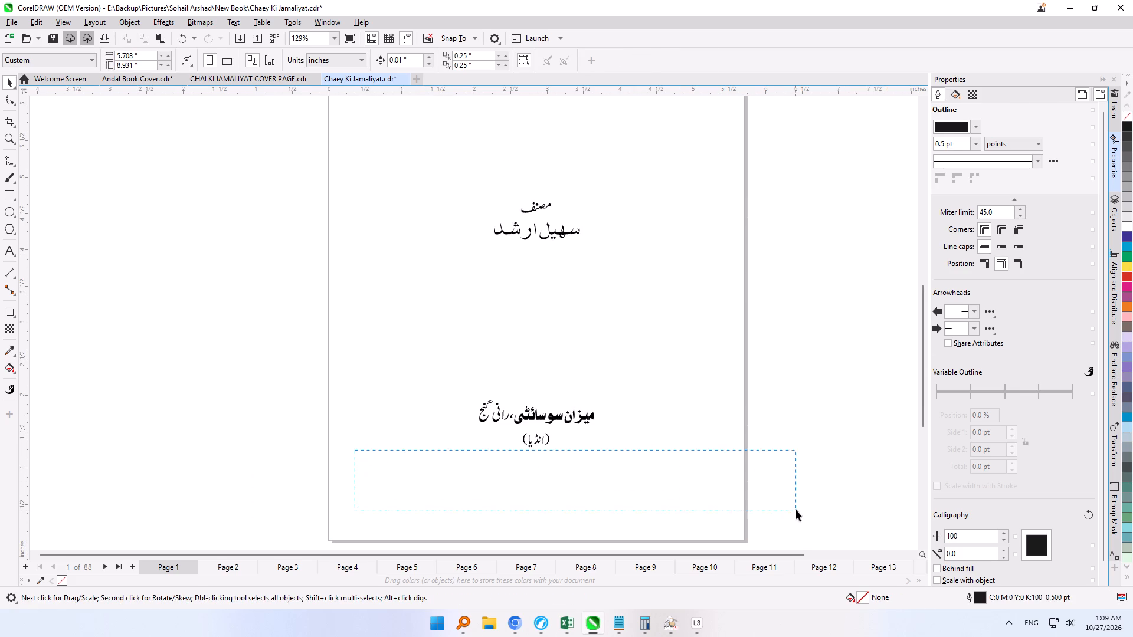
pyautogui.moveTo(796, 510); pyautogui.dragTo(798, 510)
pyautogui.scroll(-1, 798, 510)
pyautogui.moveTo(330, 441); pyautogui.dragTo(542, 487)
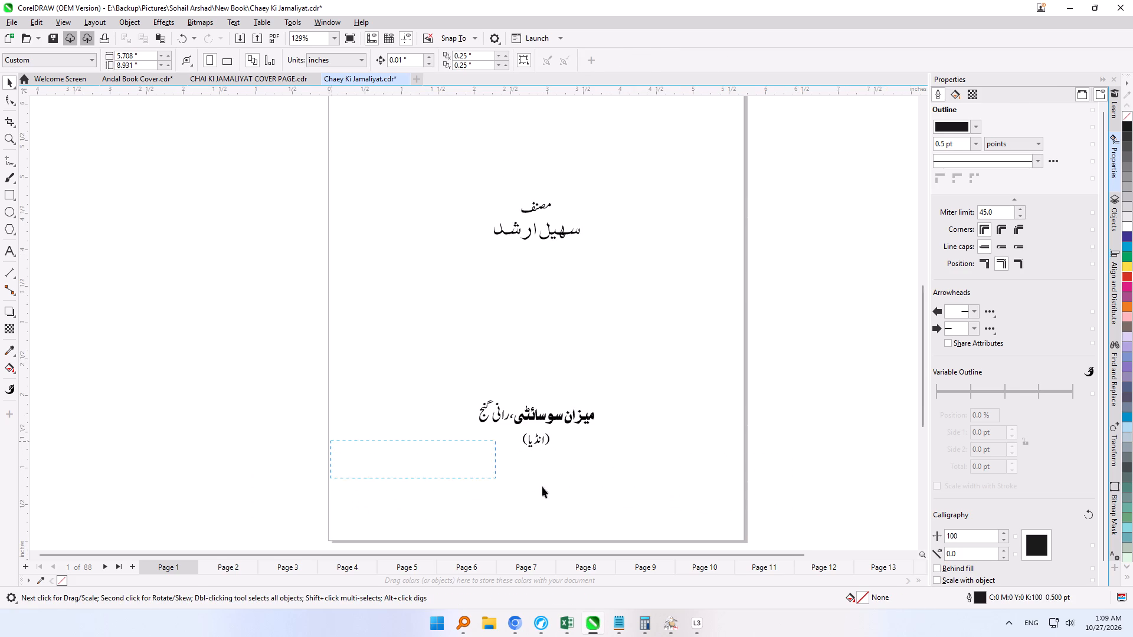
pyautogui.moveTo(542, 487); pyautogui.dragTo(762, 518)
pyautogui.click(534, 491)
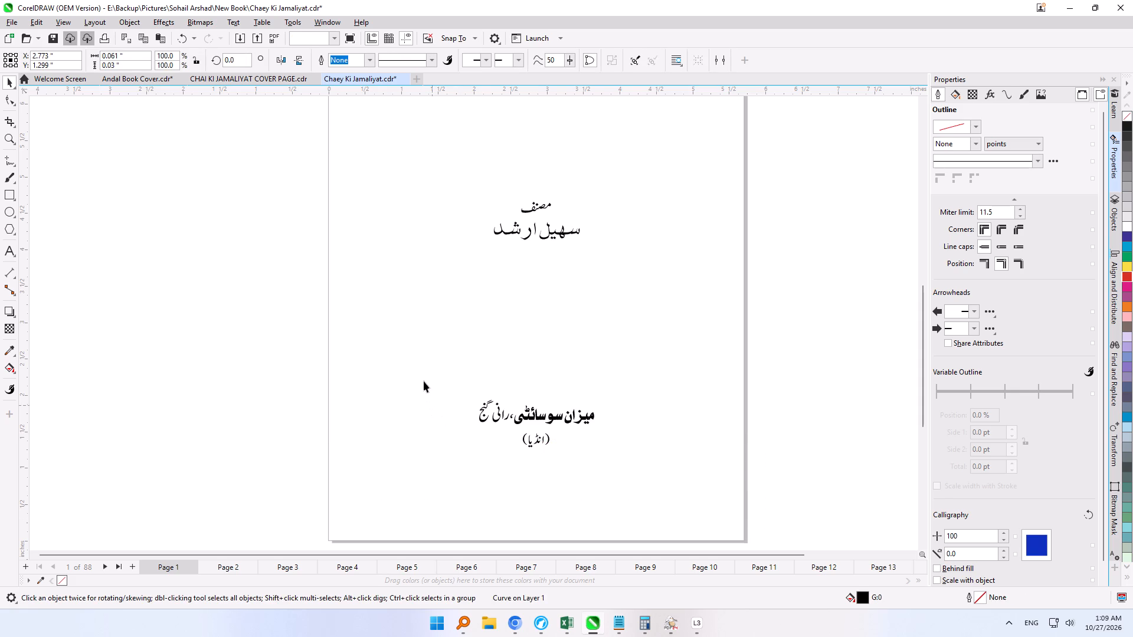
# Place a horizontal guideline on page 3 just under the footer text, at about 0.79 inches.
pyautogui.click(229, 569)
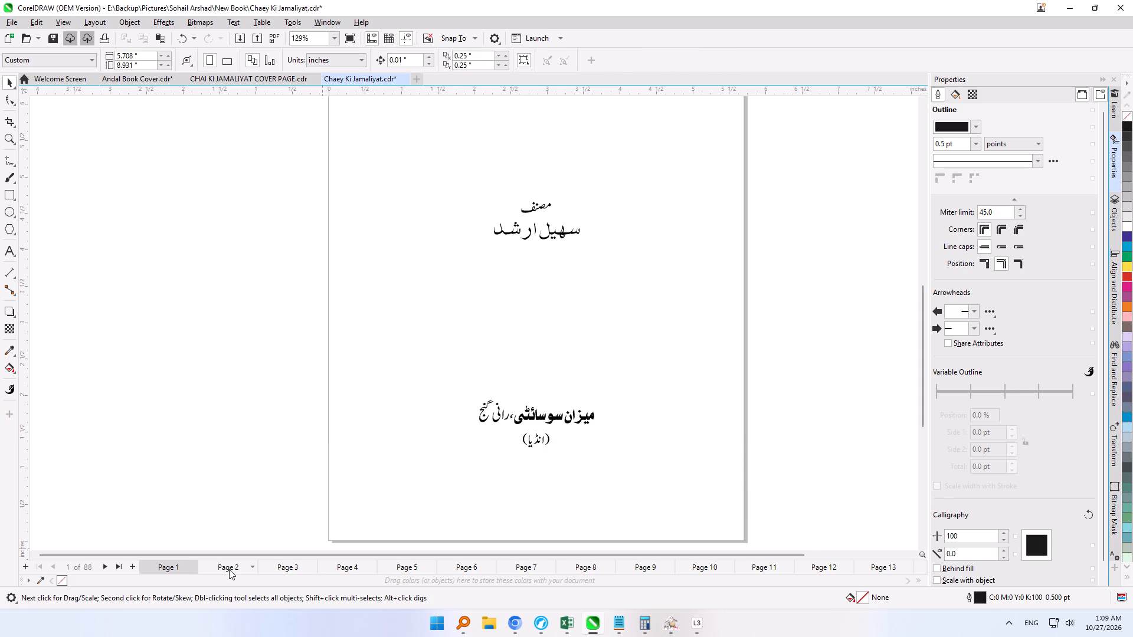
pyautogui.click(294, 569)
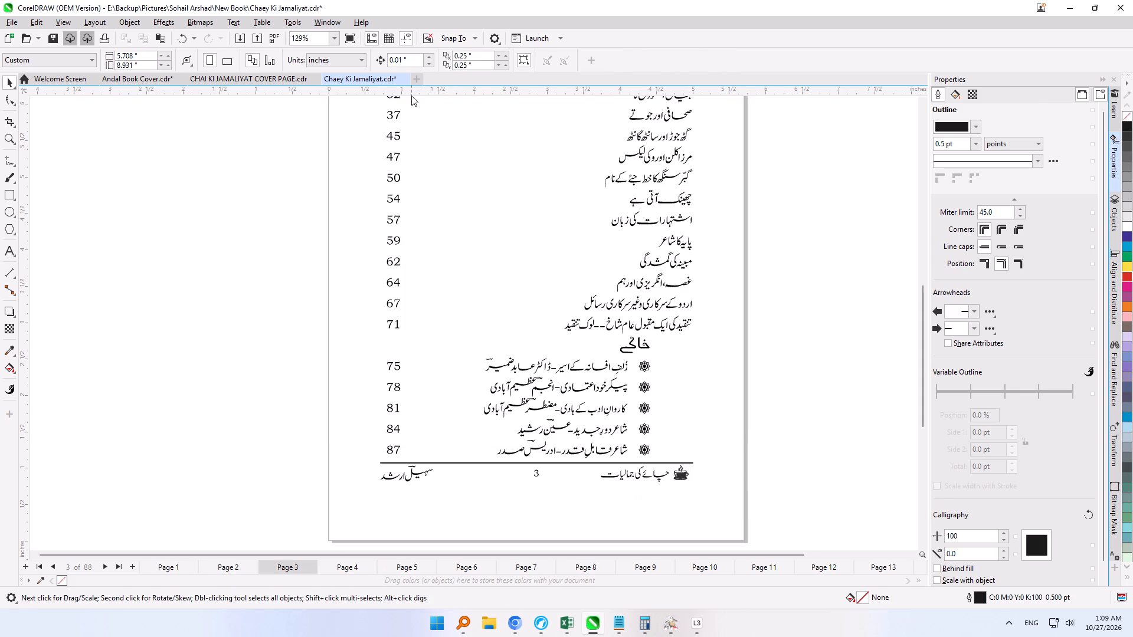
pyautogui.moveTo(411, 95); pyautogui.dragTo(346, 494)
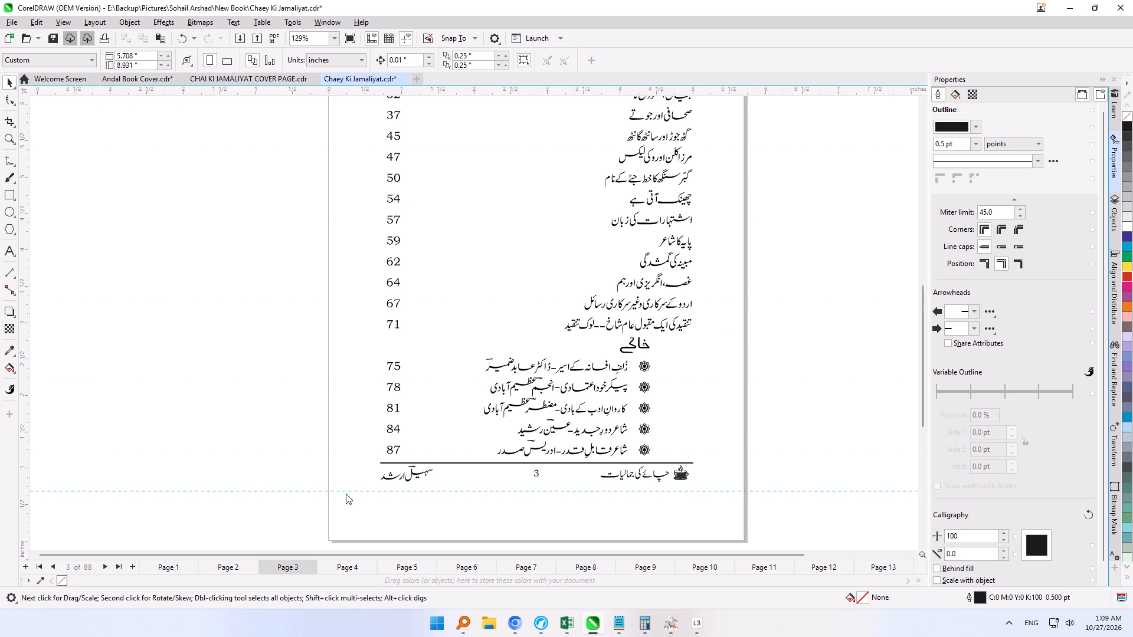
pyautogui.moveTo(346, 494); pyautogui.dragTo(359, 481)
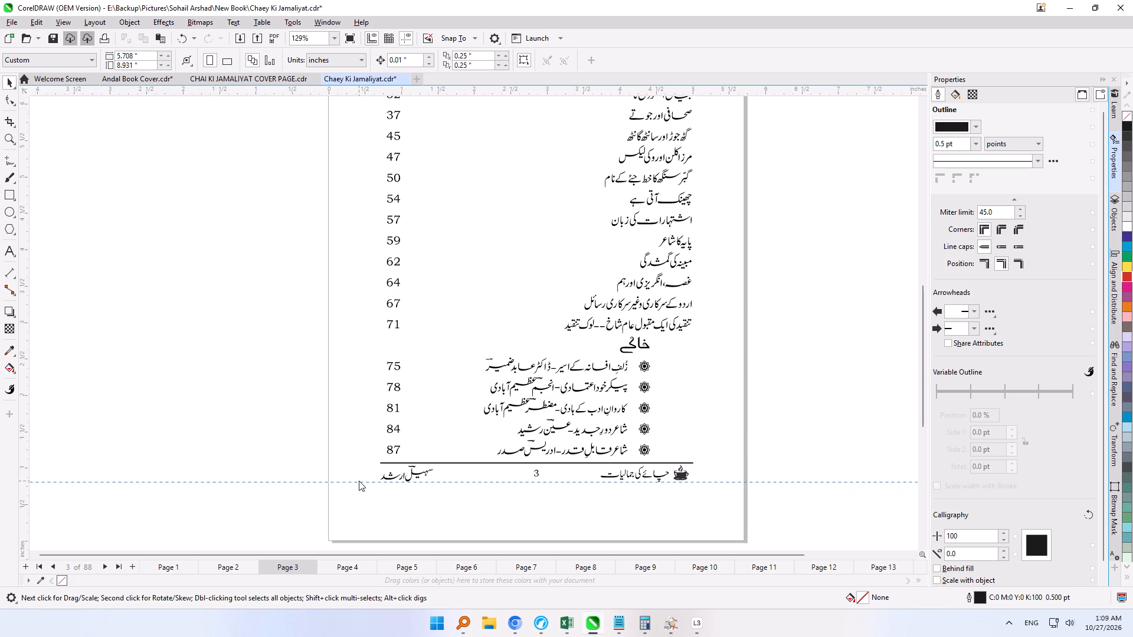
pyautogui.moveTo(359, 481); pyautogui.dragTo(363, 481)
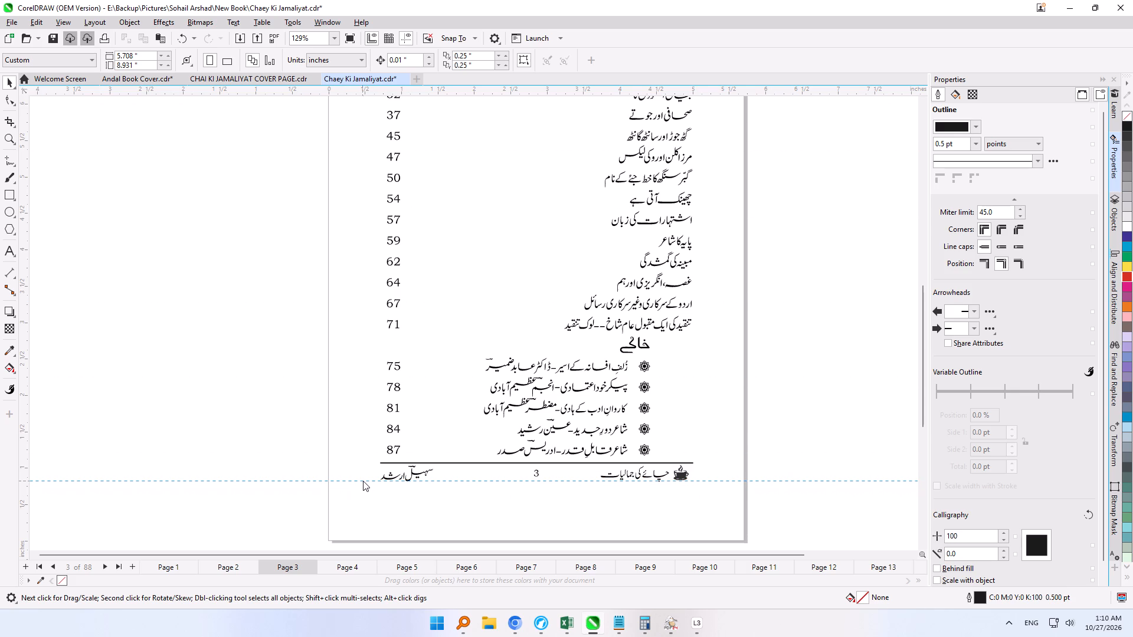
pyautogui.moveTo(363, 481); pyautogui.dragTo(363, 483)
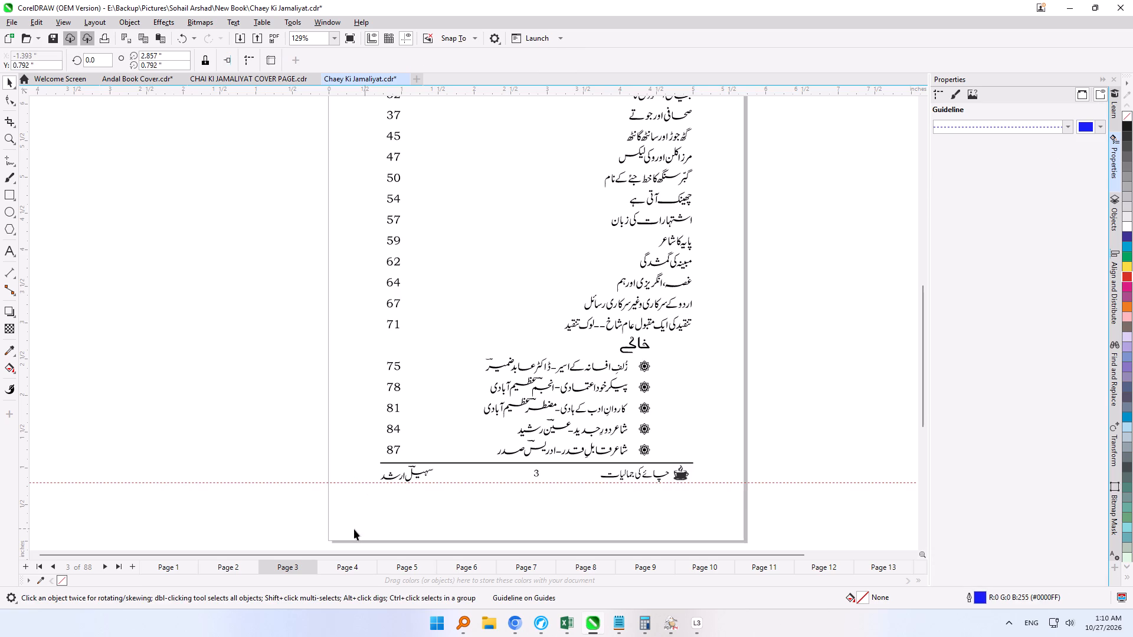
# Place a horizontal guideline on page 5 along the top of the first text line, at about 8.15 inches.
pyautogui.moveTo(924, 392); pyautogui.dragTo(927, 302)
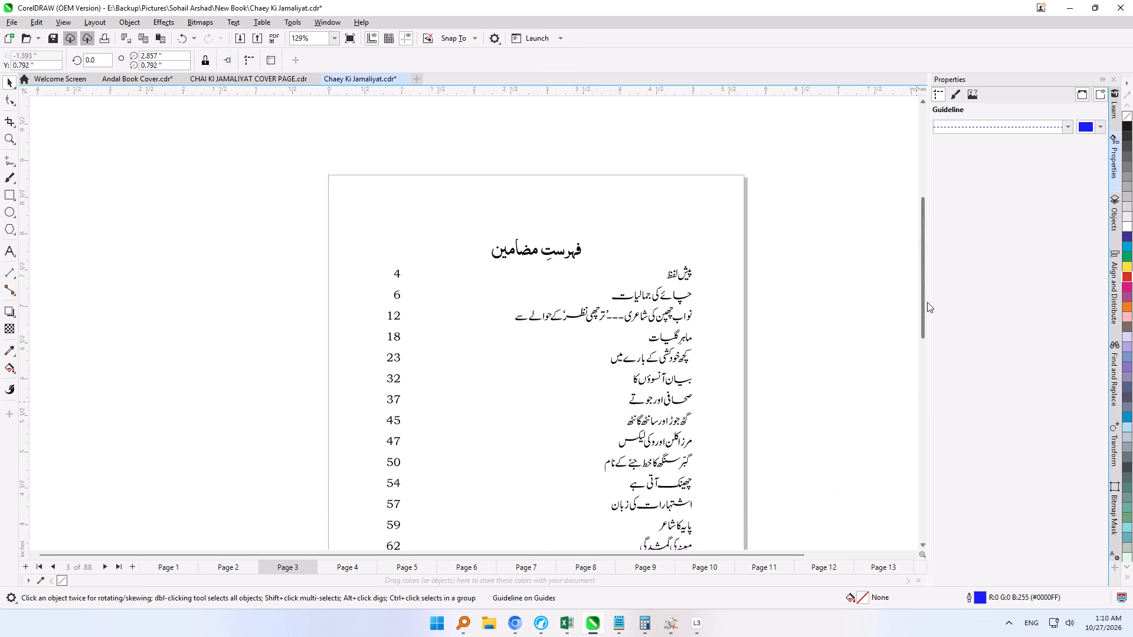
pyautogui.moveTo(927, 302); pyautogui.dragTo(927, 298)
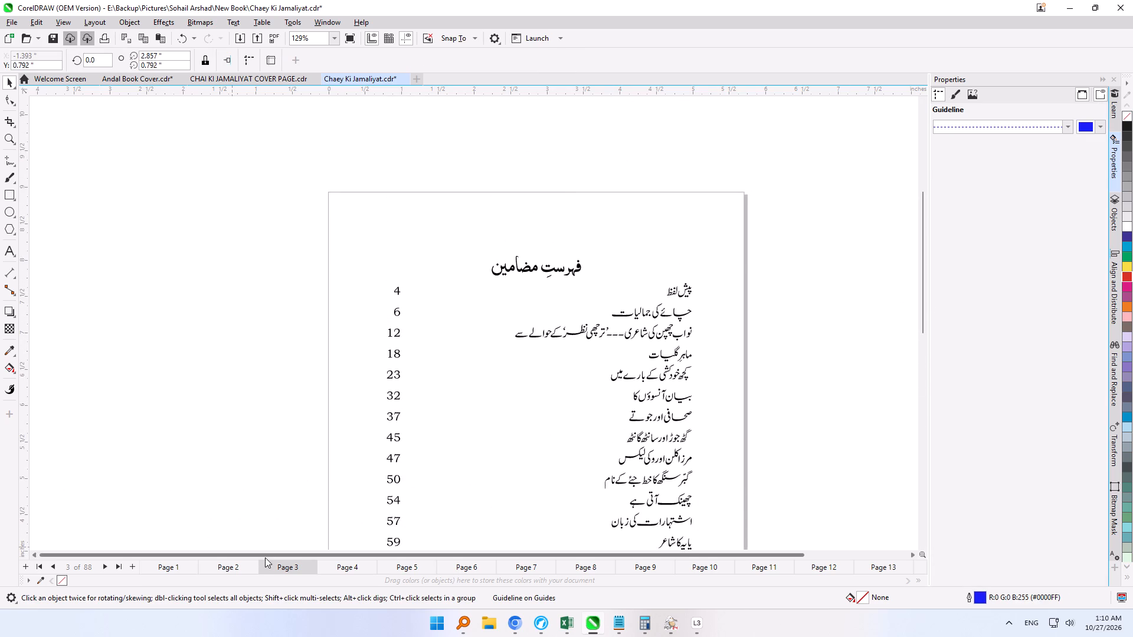
pyautogui.click(410, 567)
pyautogui.scroll(1, 410, 567)
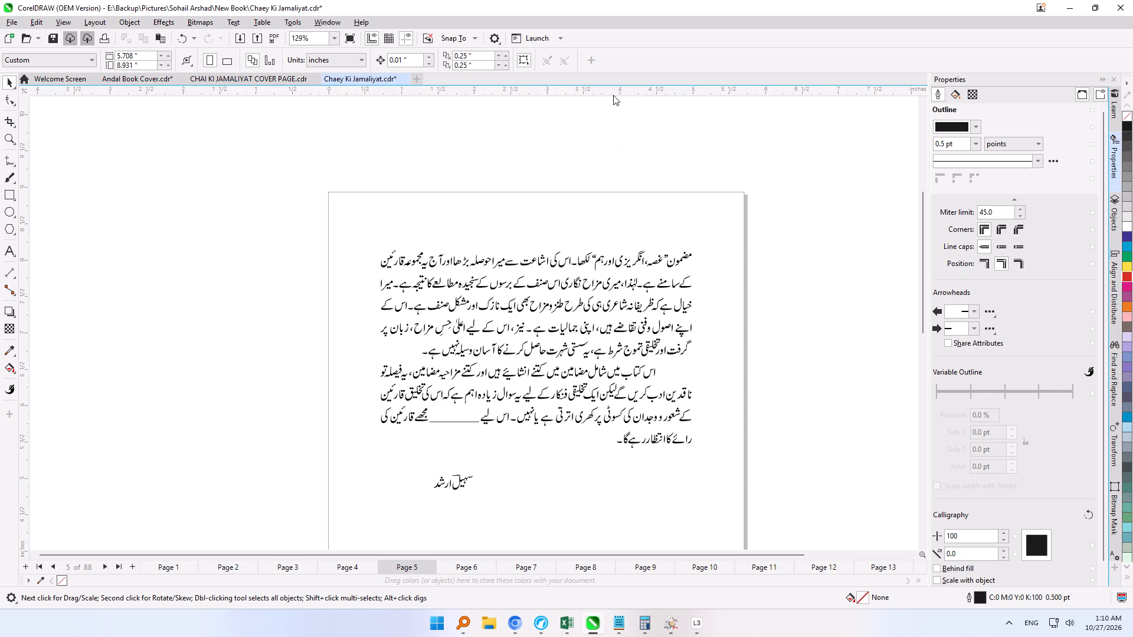
pyautogui.moveTo(612, 93); pyautogui.dragTo(613, 251)
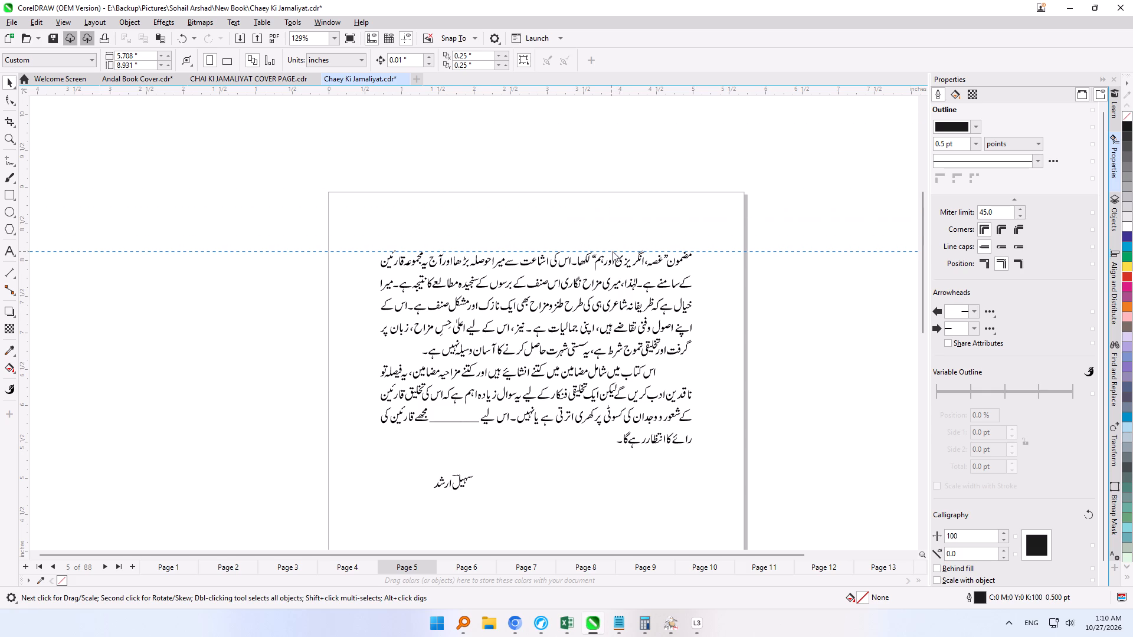
pyautogui.moveTo(613, 251); pyautogui.dragTo(612, 249)
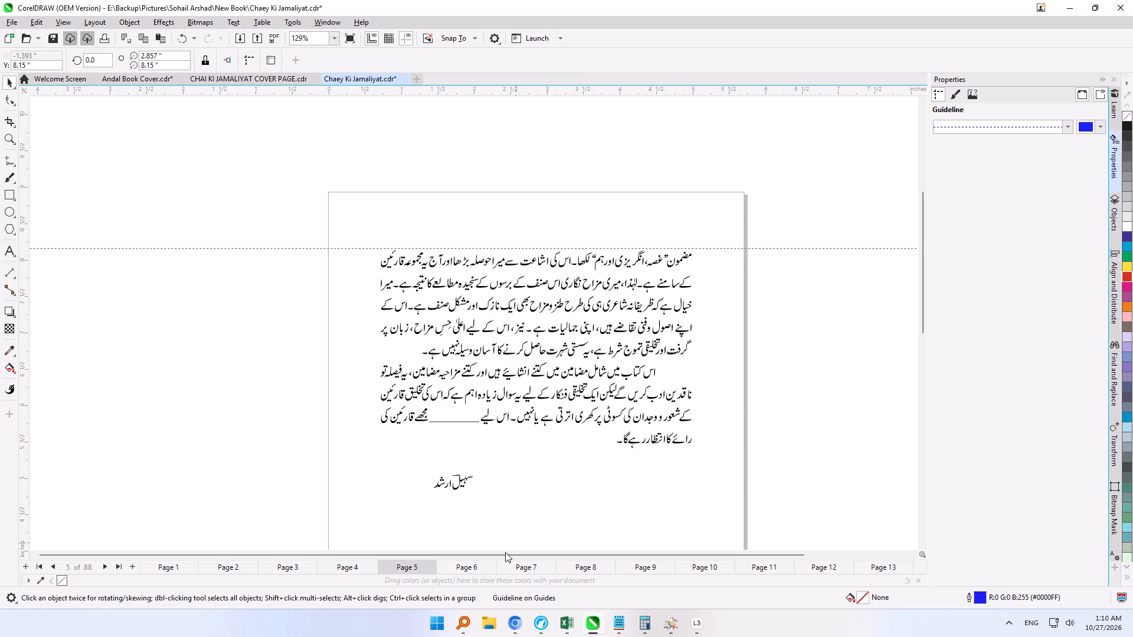
# Fill the book title on page 1 with K100 black and move it straight up near the top guideline, to Y about 7.67 inches.
pyautogui.click(170, 570)
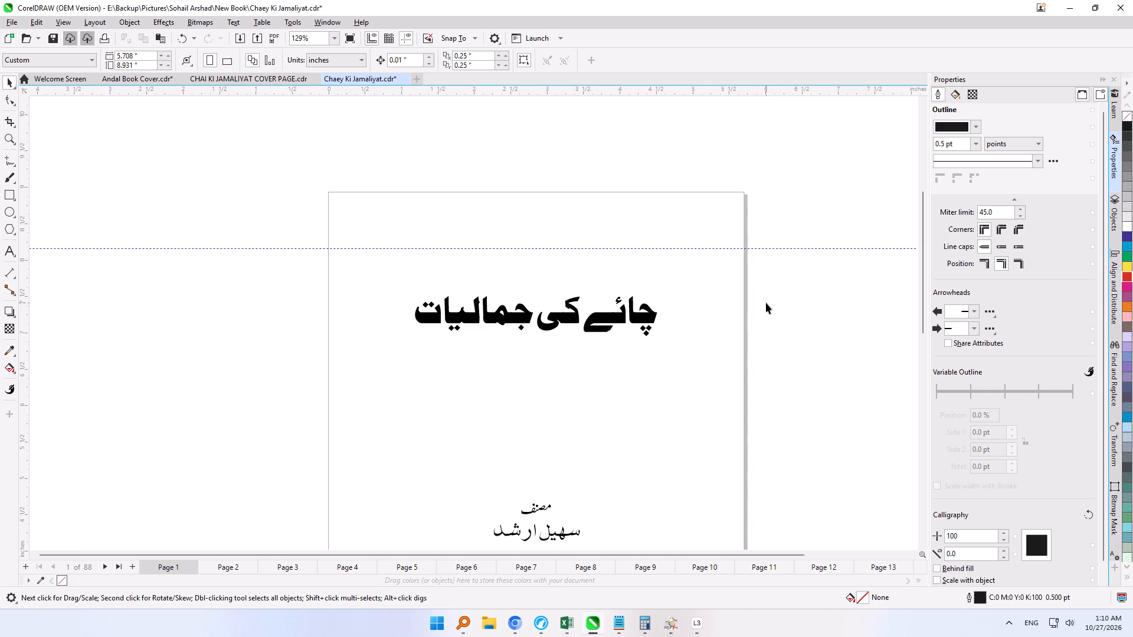
pyautogui.press('F4')
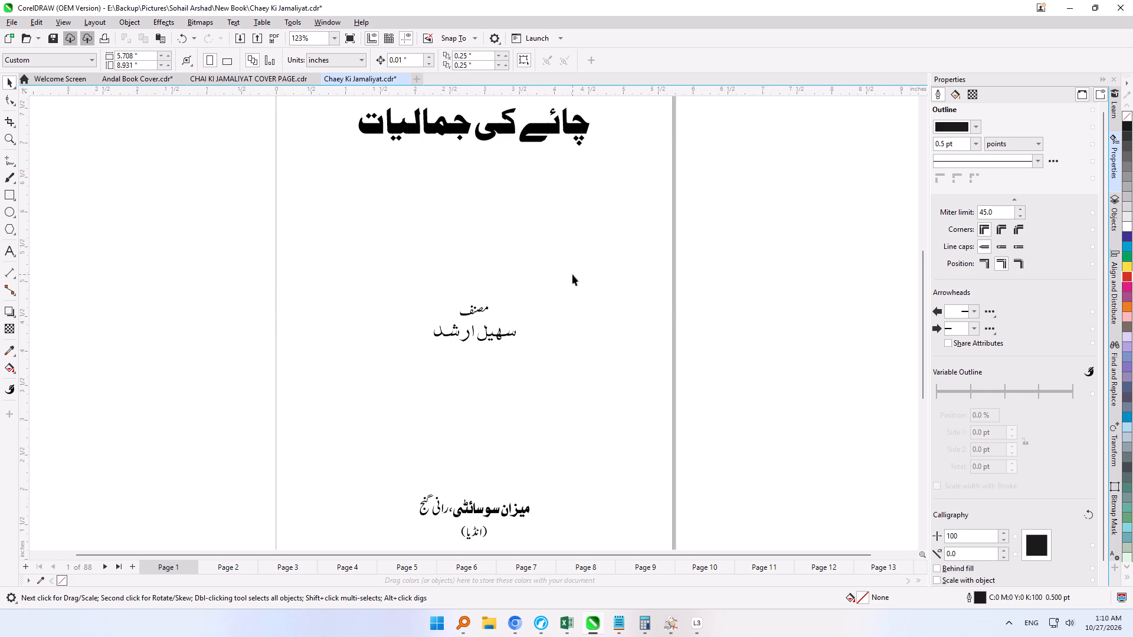
pyautogui.press('F3')
pyautogui.moveTo(637, 142); pyautogui.dragTo(397, 264)
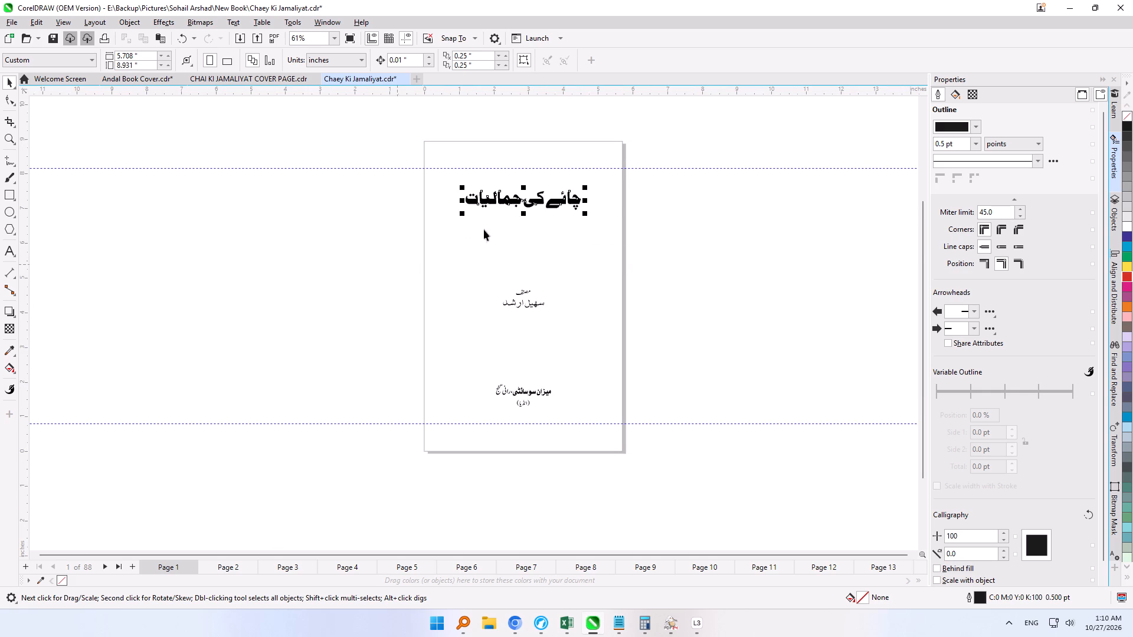
pyautogui.click(1126, 125)
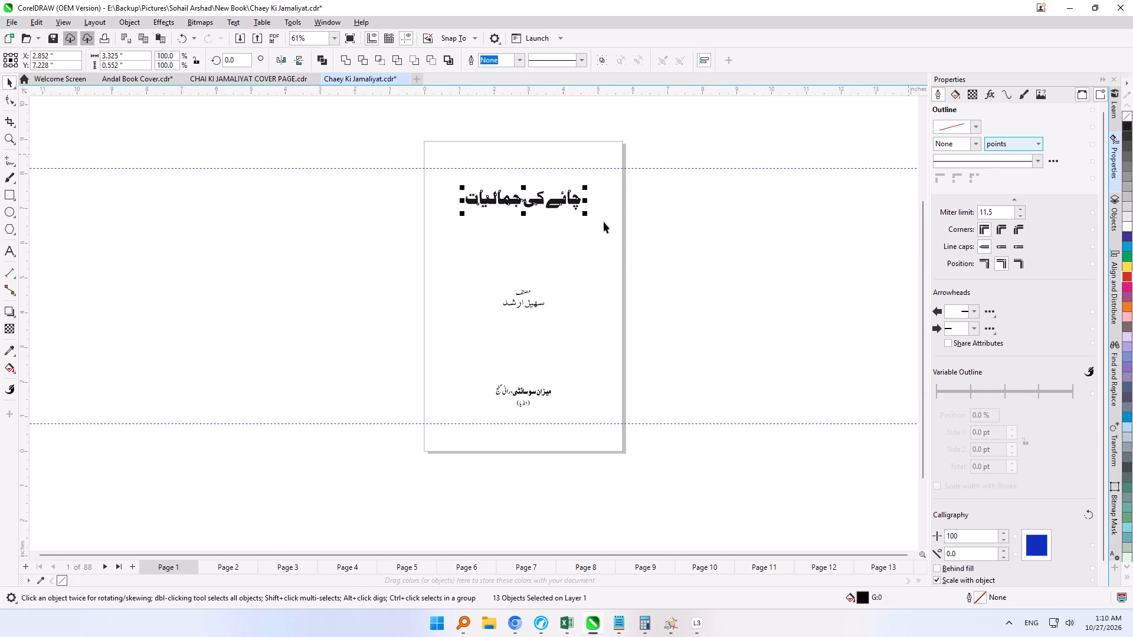
pyautogui.moveTo(522, 202); pyautogui.dragTo(522, 201)
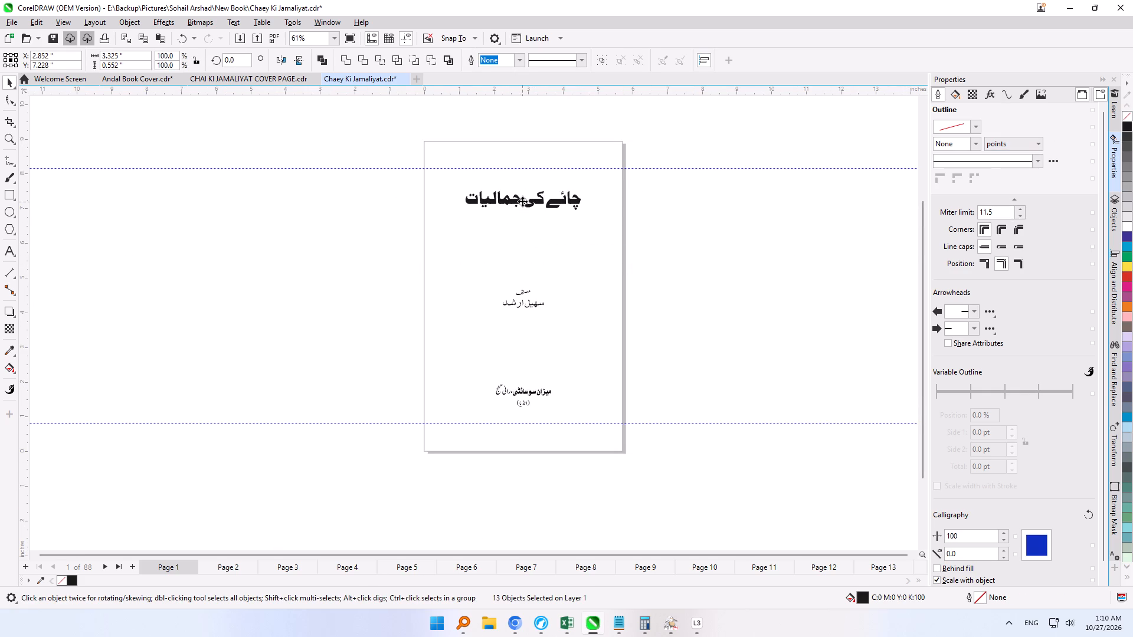
pyautogui.moveTo(522, 201); pyautogui.dragTo(521, 186)
# Group the publisher lines on page 1 and move them down to just above the bottom guideline, at Y about 1.22 inches.
pyautogui.moveTo(393, 363); pyautogui.dragTo(572, 402)
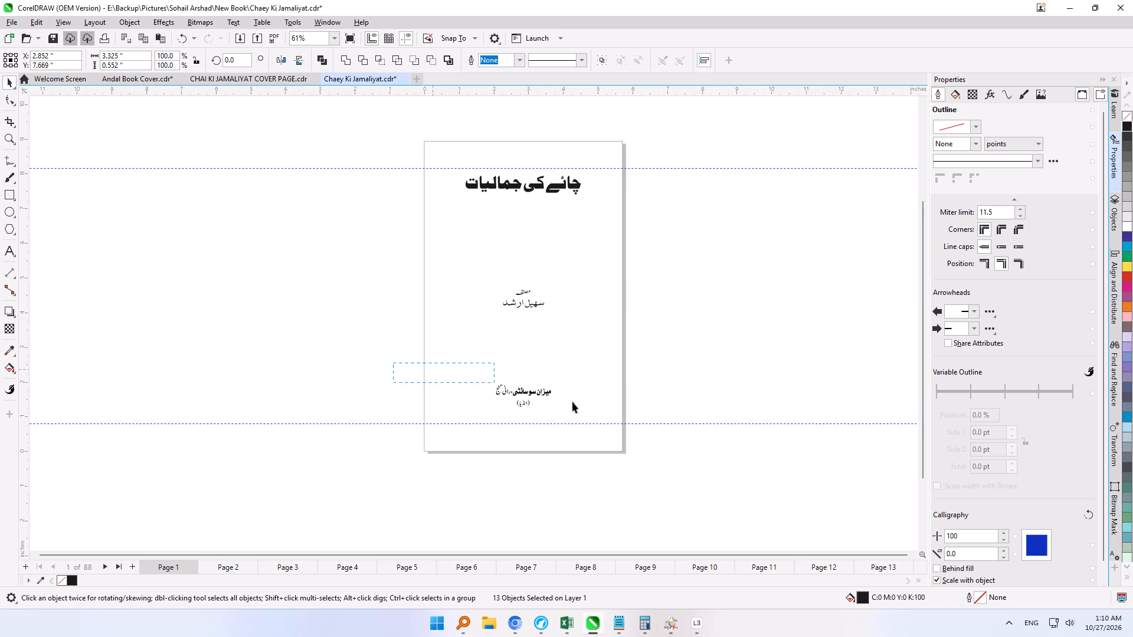
pyautogui.moveTo(572, 402); pyautogui.dragTo(659, 415)
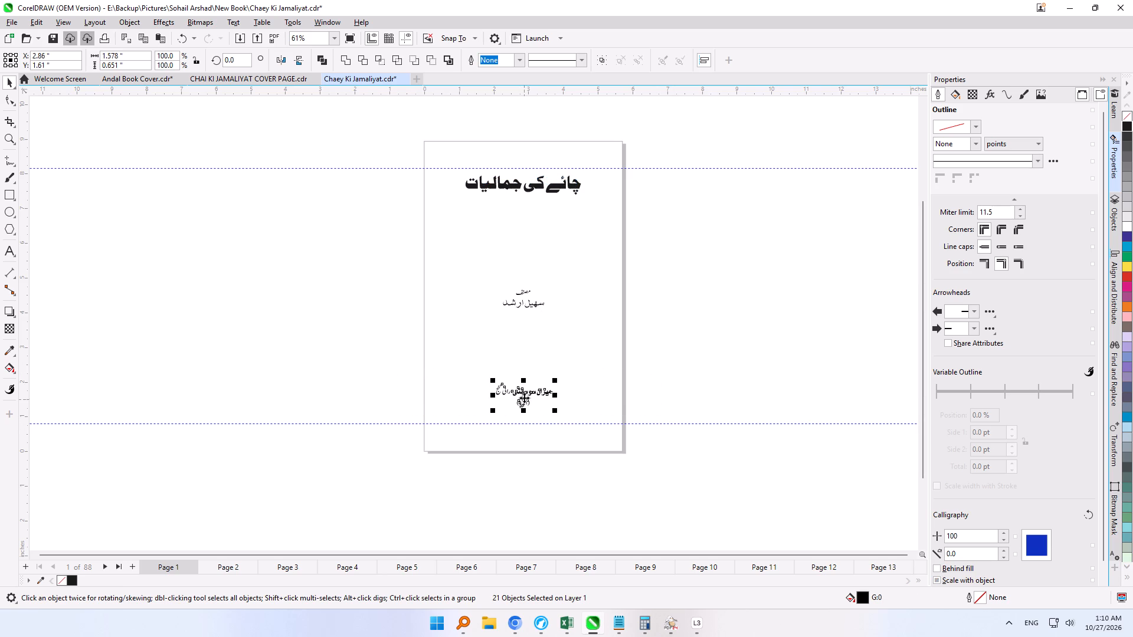
pyautogui.hotkey('ctrl', 'g')
pyautogui.moveTo(524, 398); pyautogui.dragTo(525, 416)
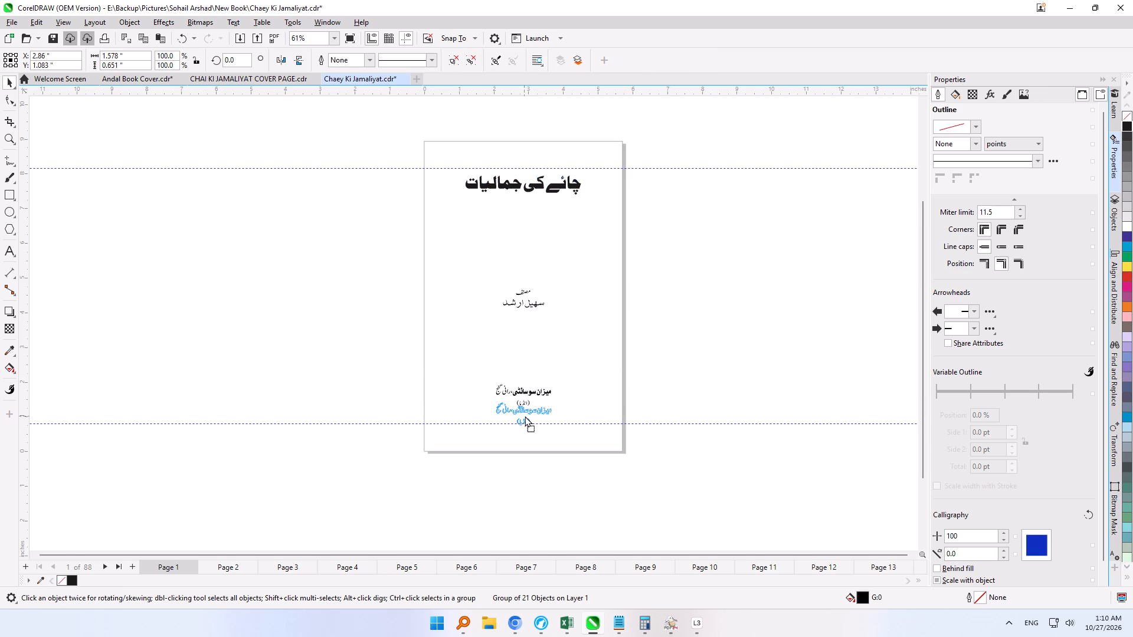
pyautogui.moveTo(525, 416); pyautogui.dragTo(525, 411)
pyautogui.keyDown('ctrl'); pyautogui.scroll(1, 525, 411); pyautogui.keyUp('ctrl')
pyautogui.click(725, 276)
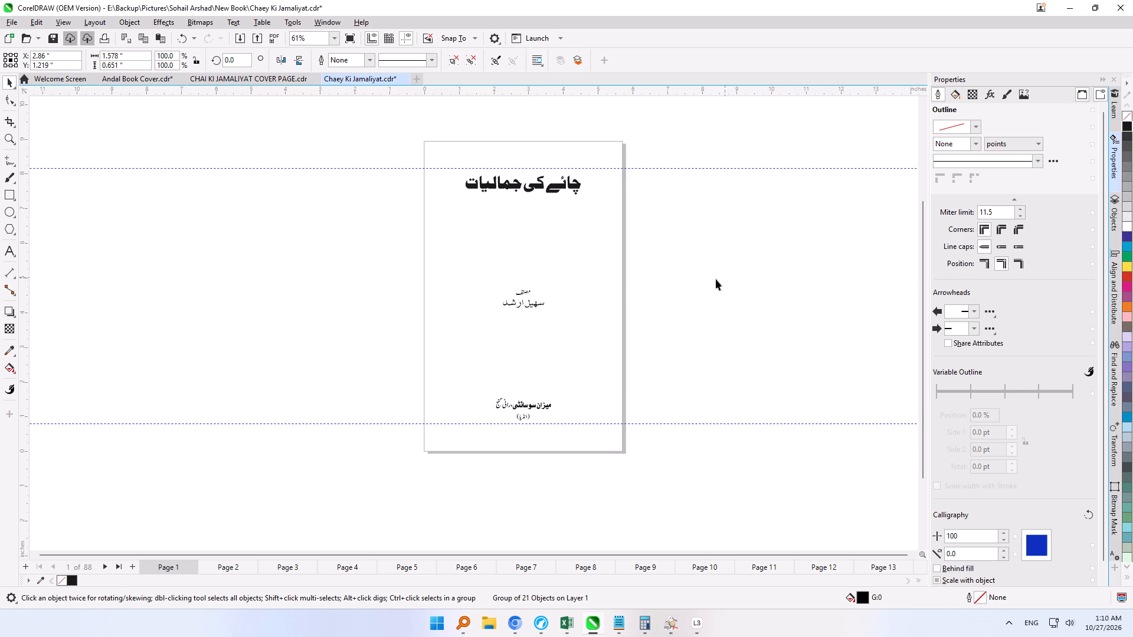
# Group the author label and author name on page 1 and centre the group on the page.
pyautogui.moveTo(692, 246); pyautogui.dragTo(450, 340)
pyautogui.hotkey('ctrl', 'g')
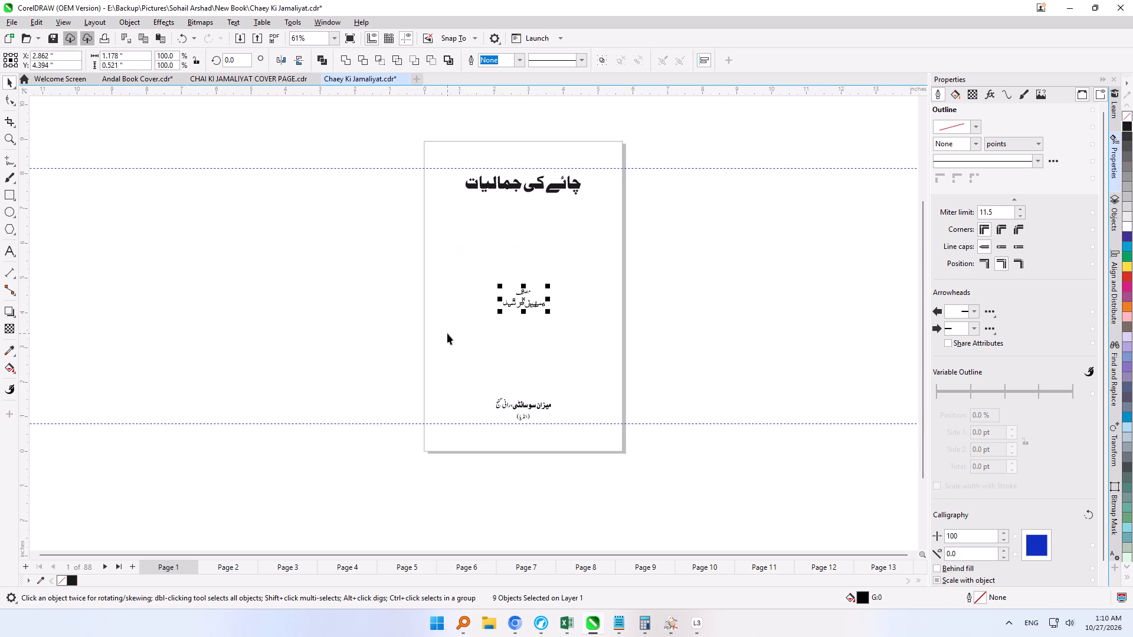
pyautogui.press('p')
pyautogui.click(713, 296)
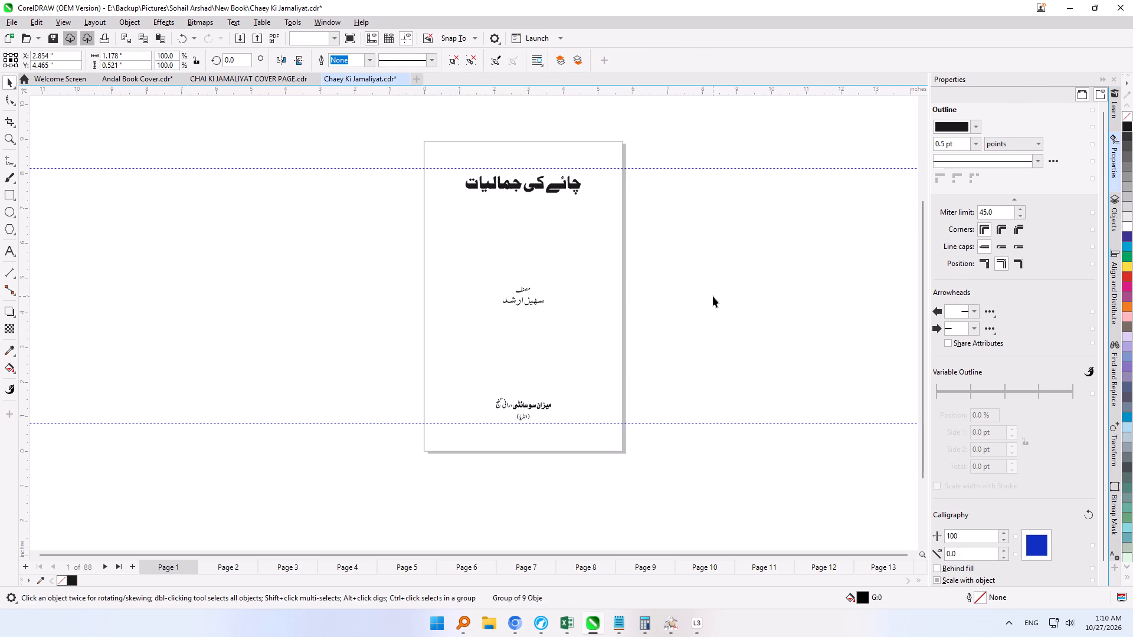
# Search Everything for "Andal" and open ANDAL KE CHAAR SHAER (AFTER FINAL CORRECTIONS).cdr from the New Book folder.
pyautogui.click(470, 620)
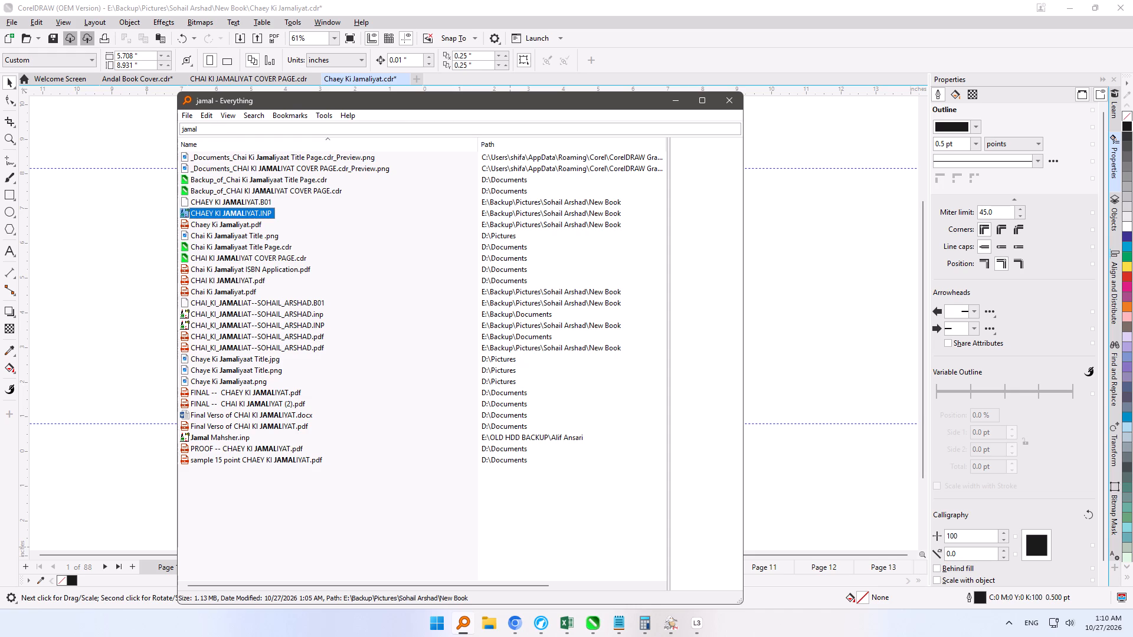
pyautogui.click(217, 129)
pyautogui.write('Andal')
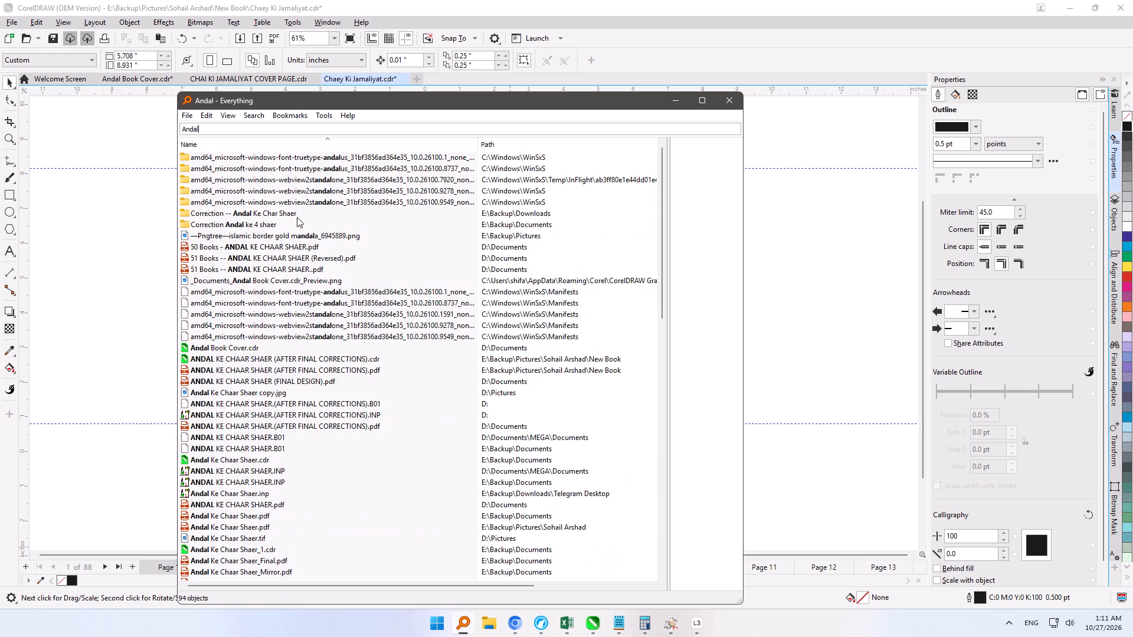
pyautogui.click(241, 360)
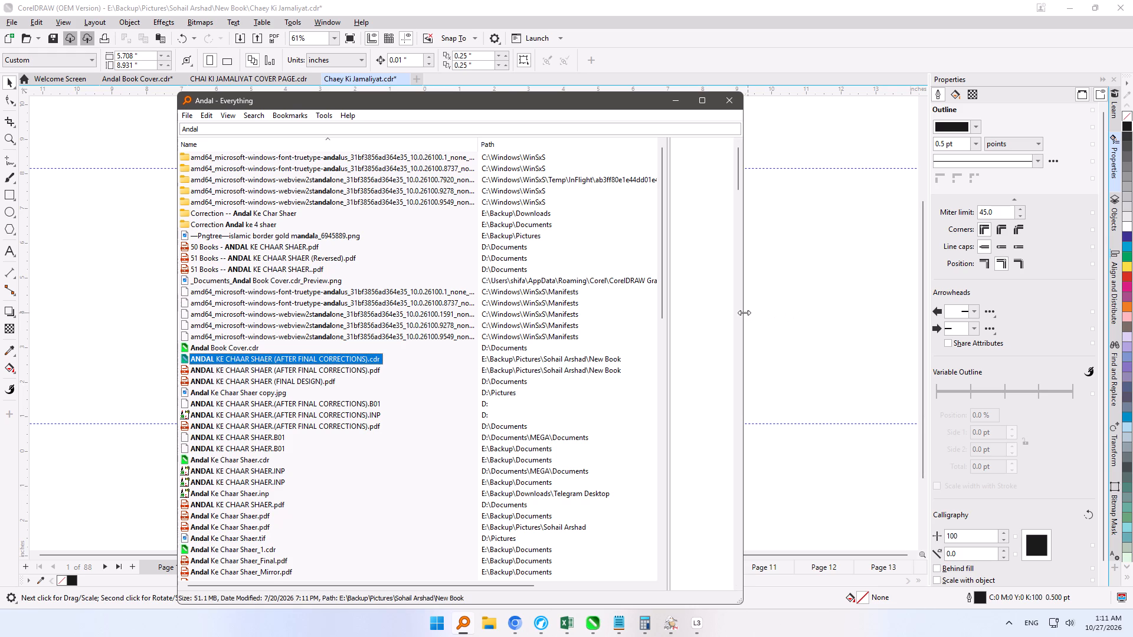
pyautogui.moveTo(744, 313); pyautogui.dragTo(961, 318)
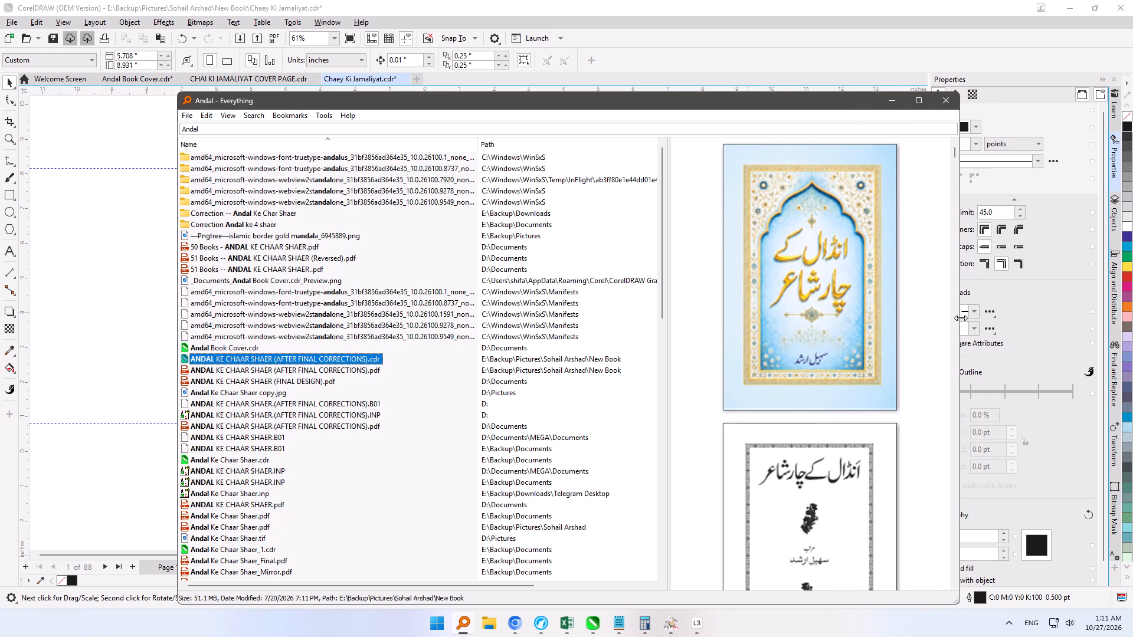
pyautogui.doubleClick(359, 360)
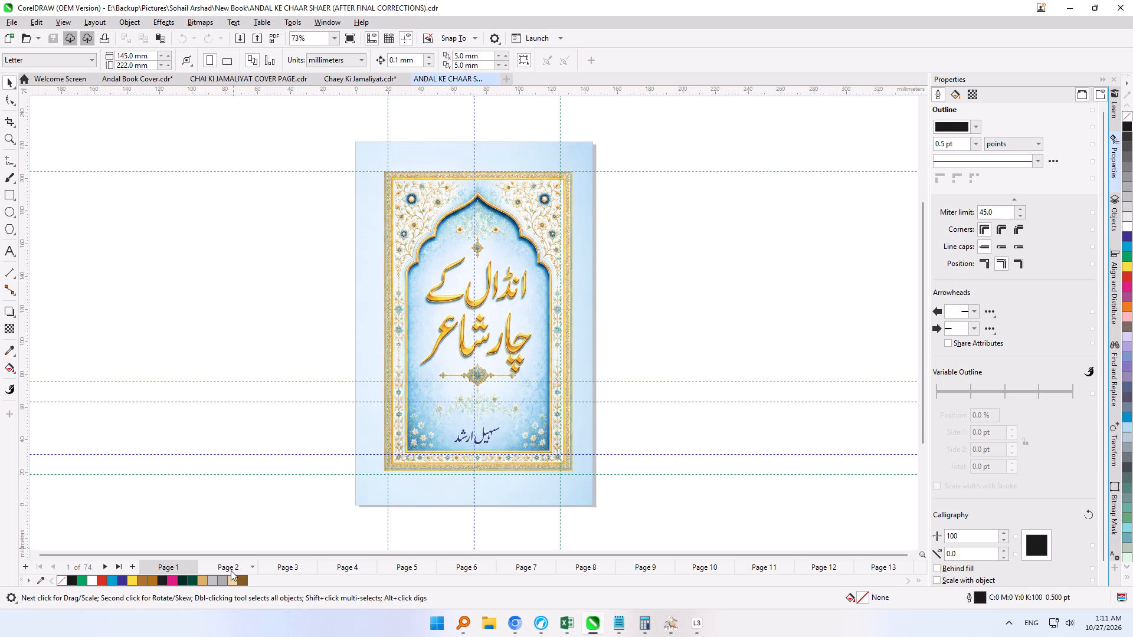
# Copy the ornamental border frame and both floral ornaments from page 2 of the ANDAL KE CHAAR SHAER document.
pyautogui.click(231, 570)
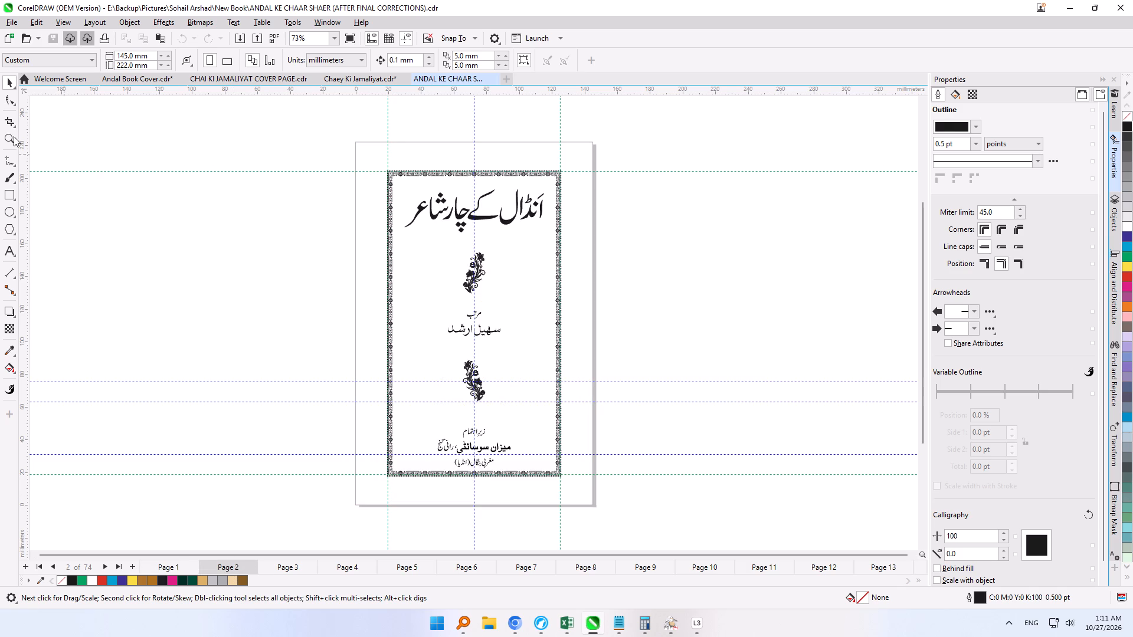
pyautogui.click(13, 134)
pyautogui.moveTo(361, 145); pyautogui.dragTo(478, 186)
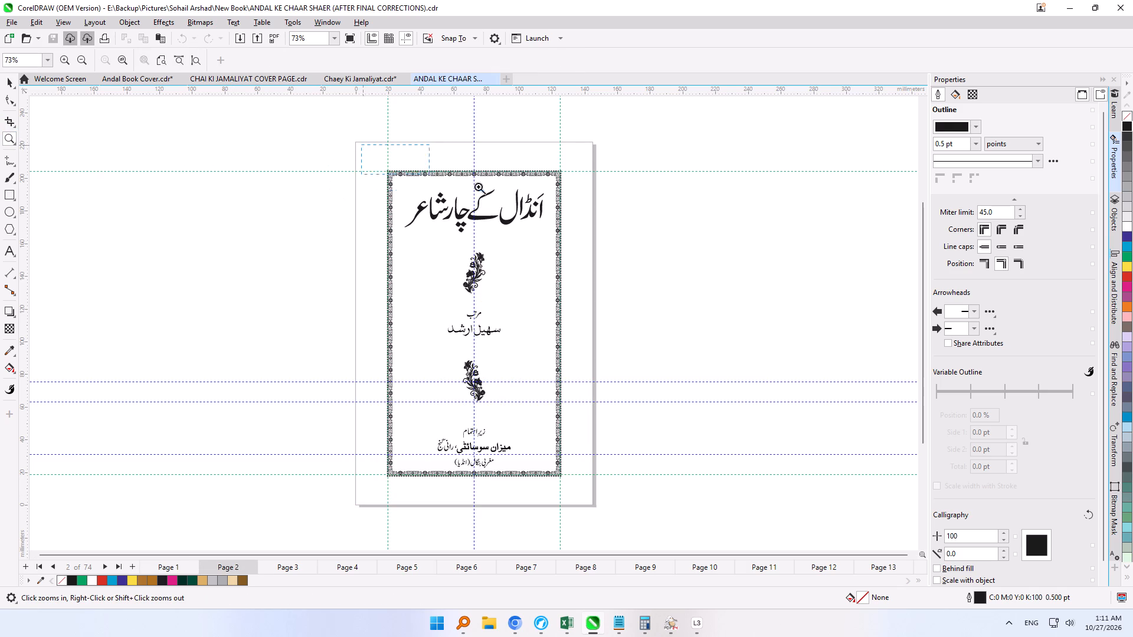
pyautogui.moveTo(478, 186); pyautogui.dragTo(627, 210)
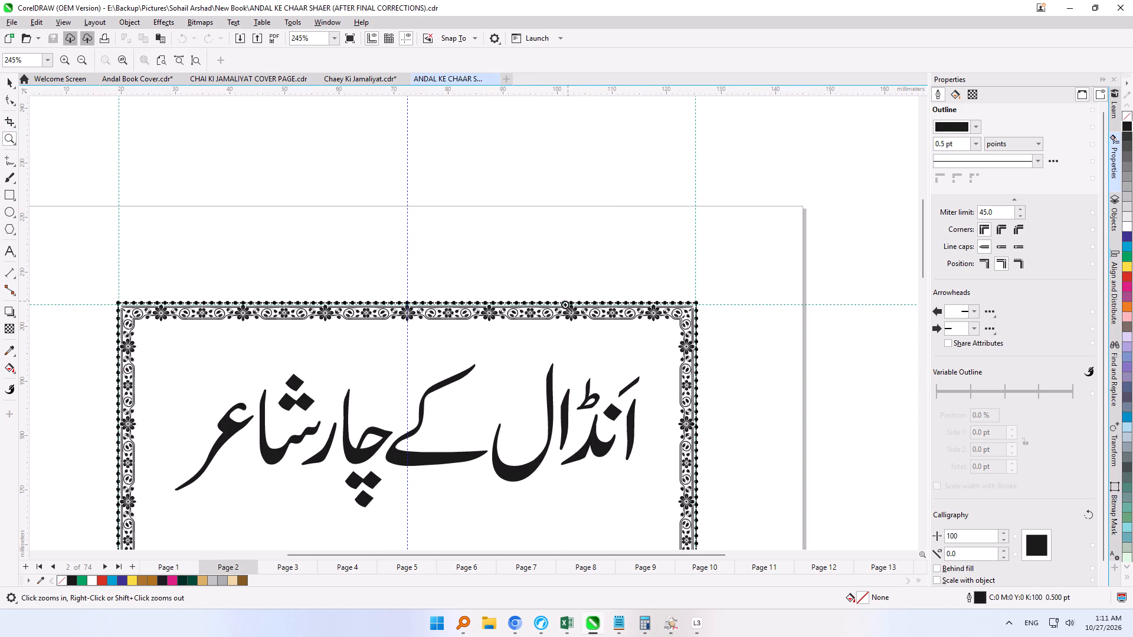
pyautogui.rightClick(544, 330)
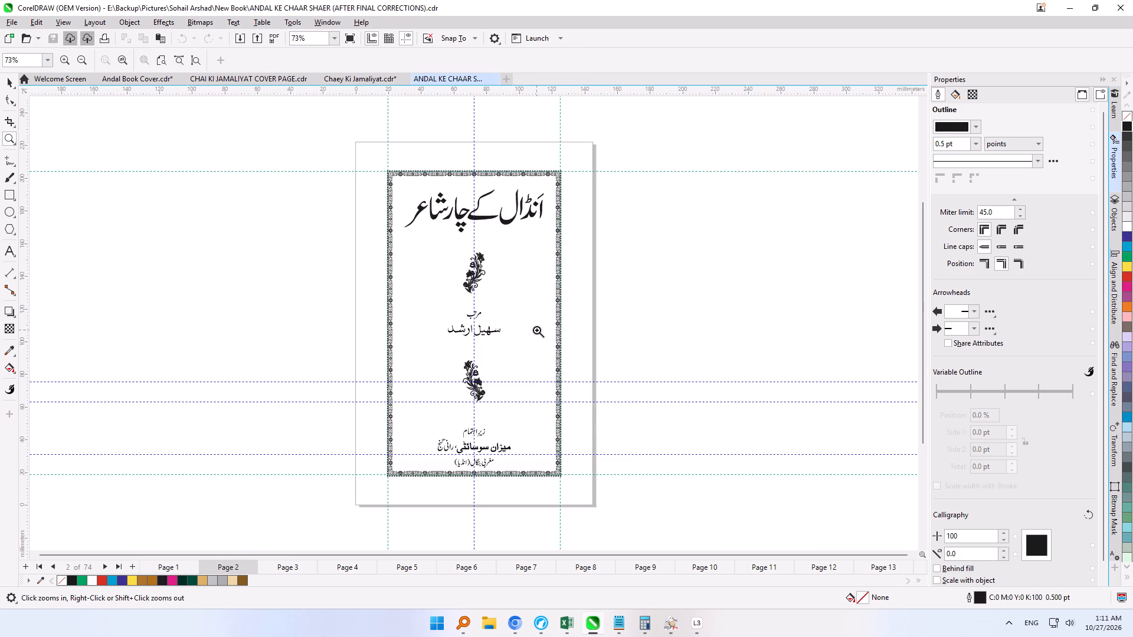
pyautogui.click(5, 81)
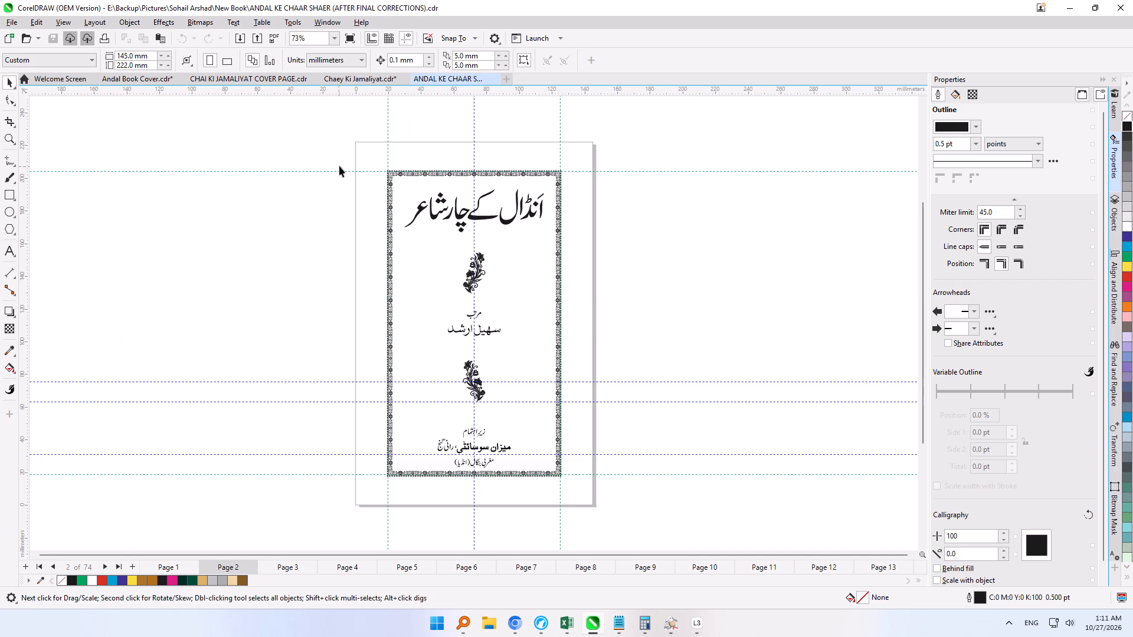
pyautogui.click(403, 176)
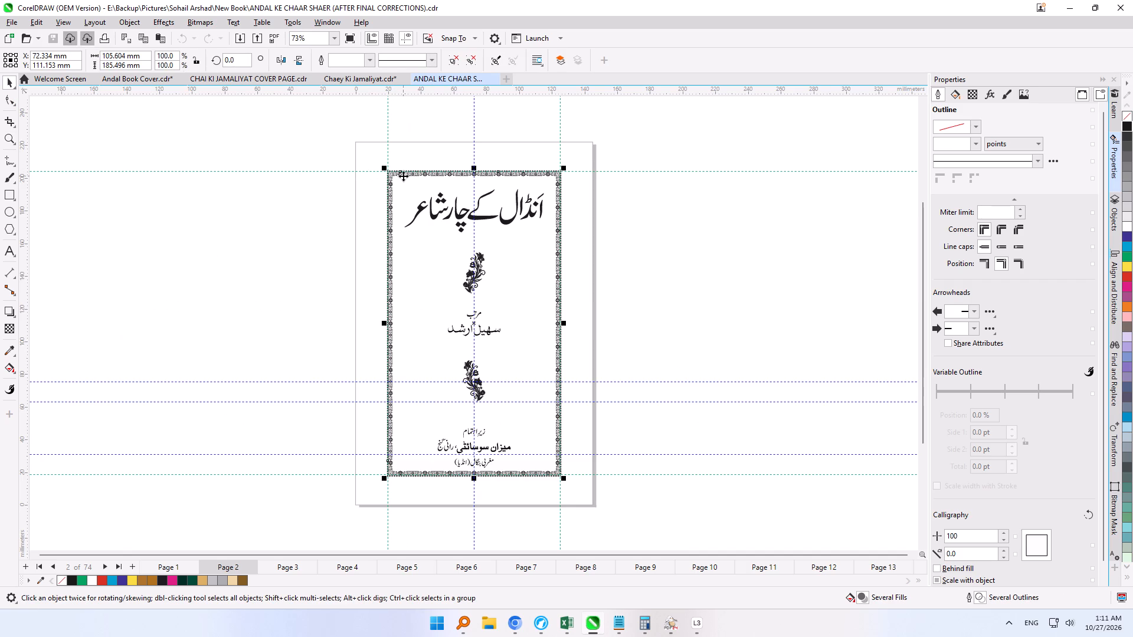
pyautogui.keyDown('shift'); pyautogui.click(482, 265); pyautogui.keyUp('shift')
pyautogui.keyDown('shift'); pyautogui.click(469, 367); pyautogui.keyUp('shift')
pyautogui.hotkey('ctrl', 'c')
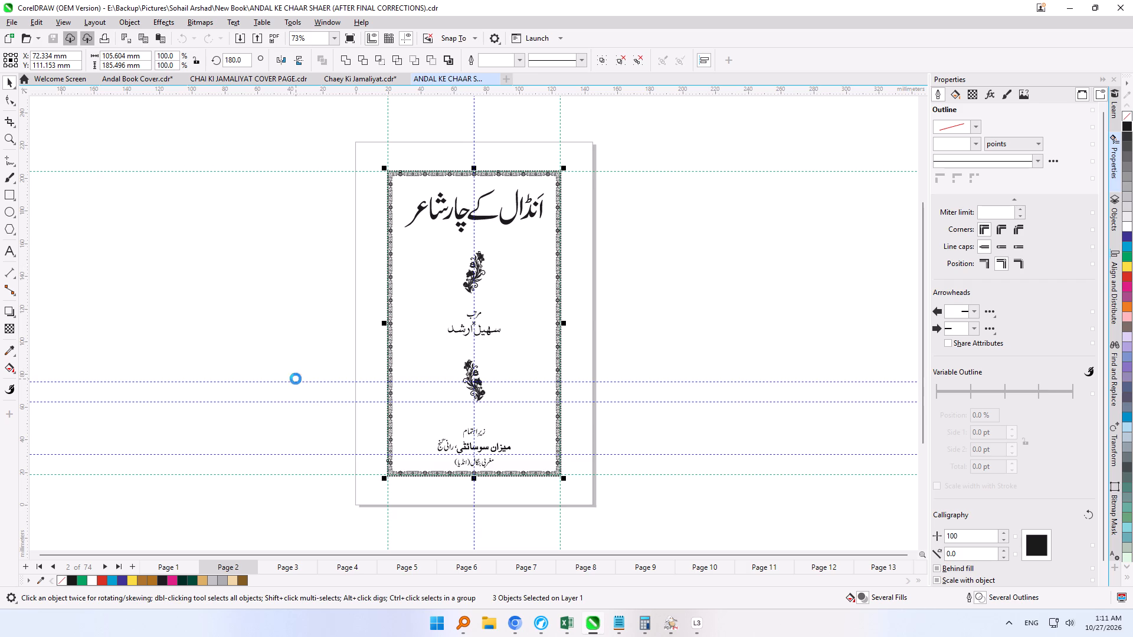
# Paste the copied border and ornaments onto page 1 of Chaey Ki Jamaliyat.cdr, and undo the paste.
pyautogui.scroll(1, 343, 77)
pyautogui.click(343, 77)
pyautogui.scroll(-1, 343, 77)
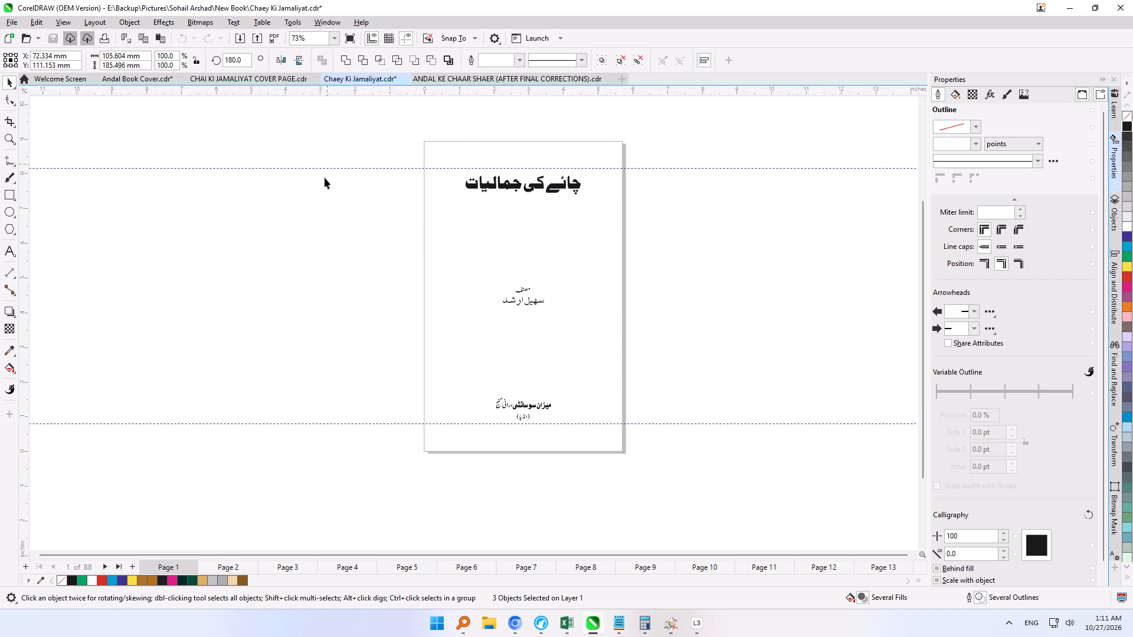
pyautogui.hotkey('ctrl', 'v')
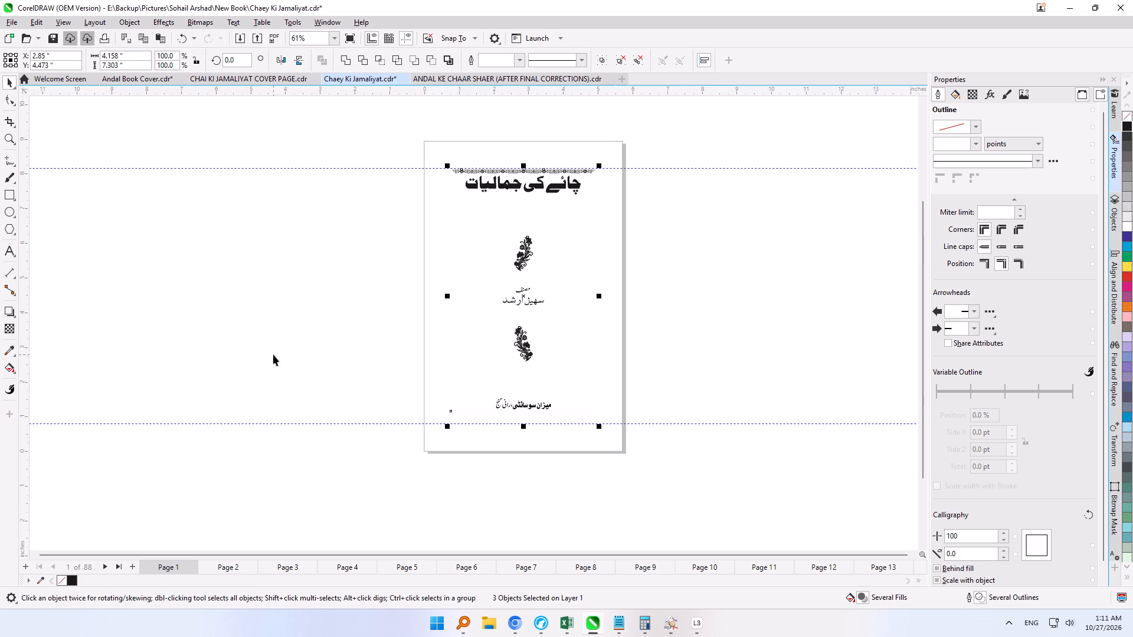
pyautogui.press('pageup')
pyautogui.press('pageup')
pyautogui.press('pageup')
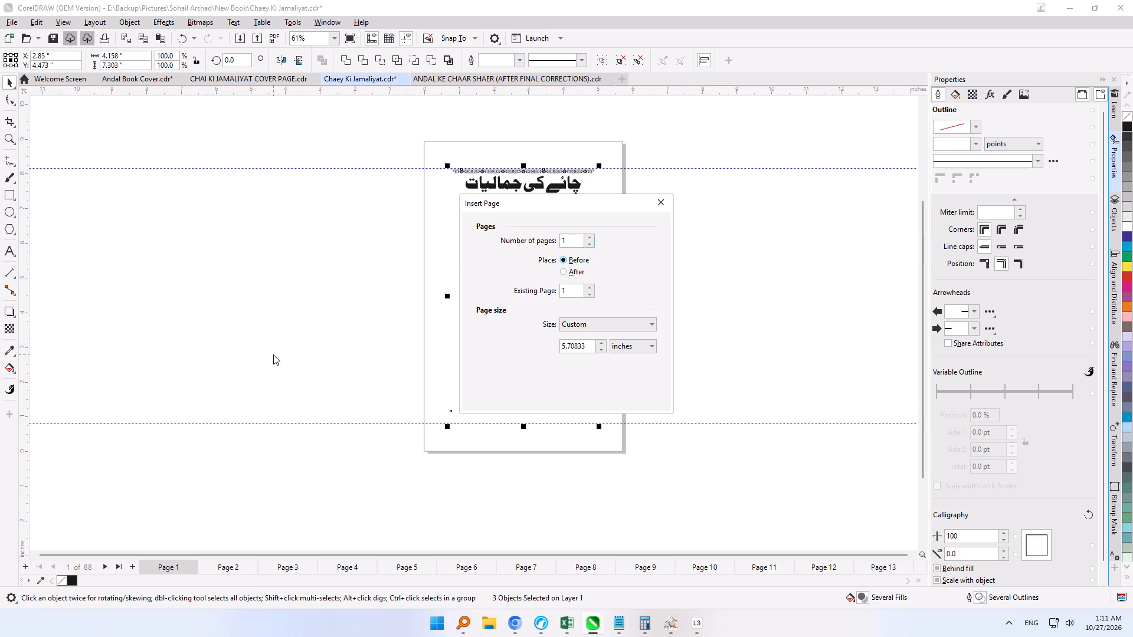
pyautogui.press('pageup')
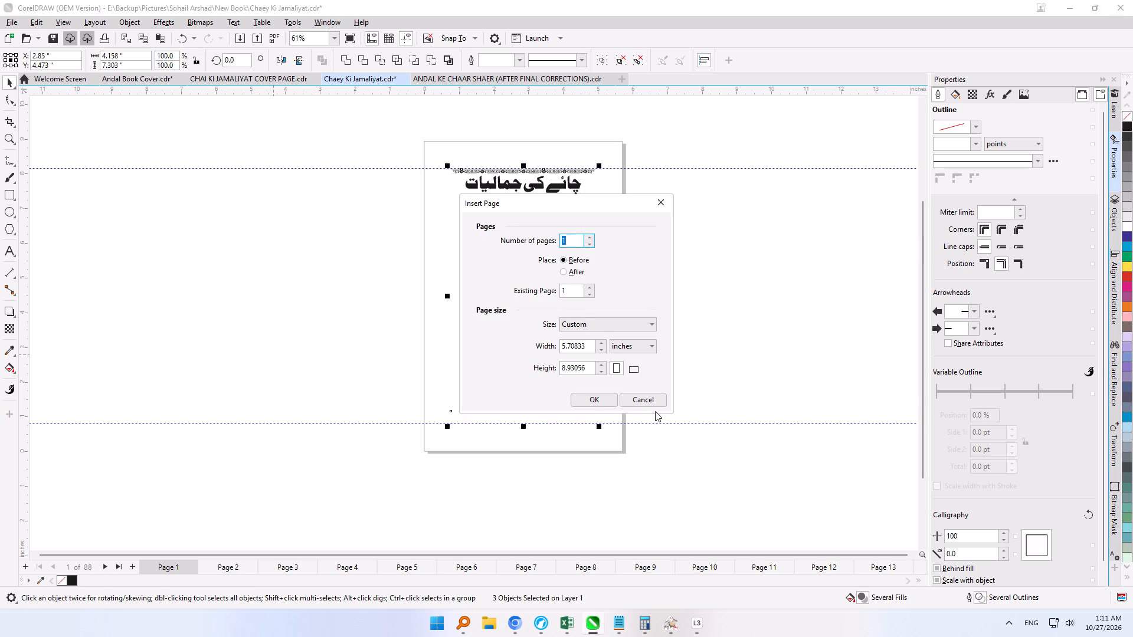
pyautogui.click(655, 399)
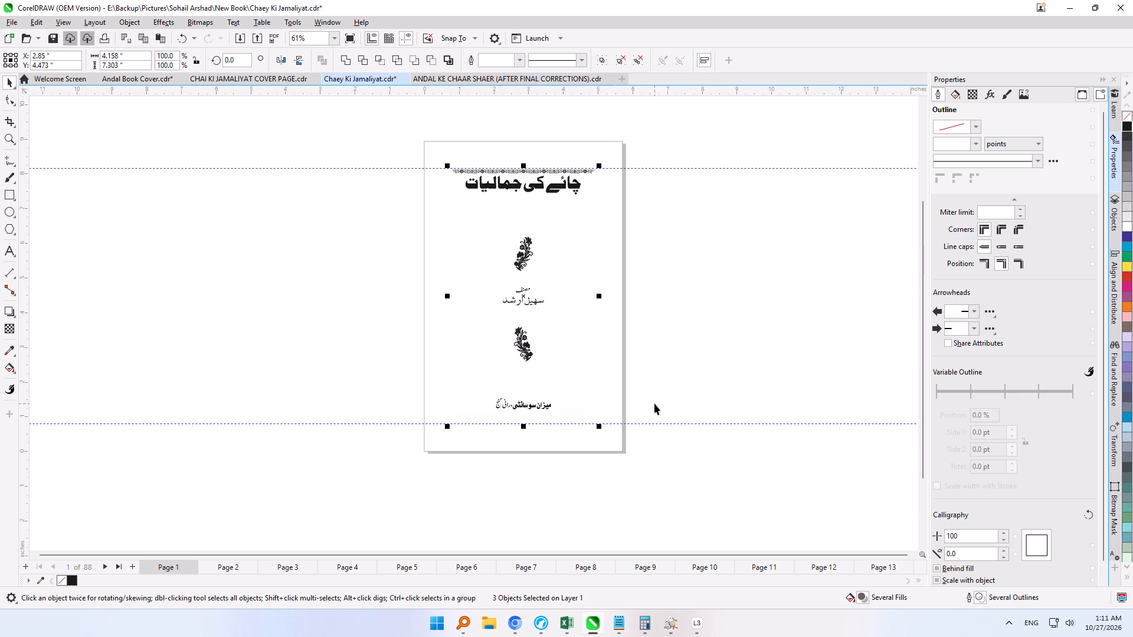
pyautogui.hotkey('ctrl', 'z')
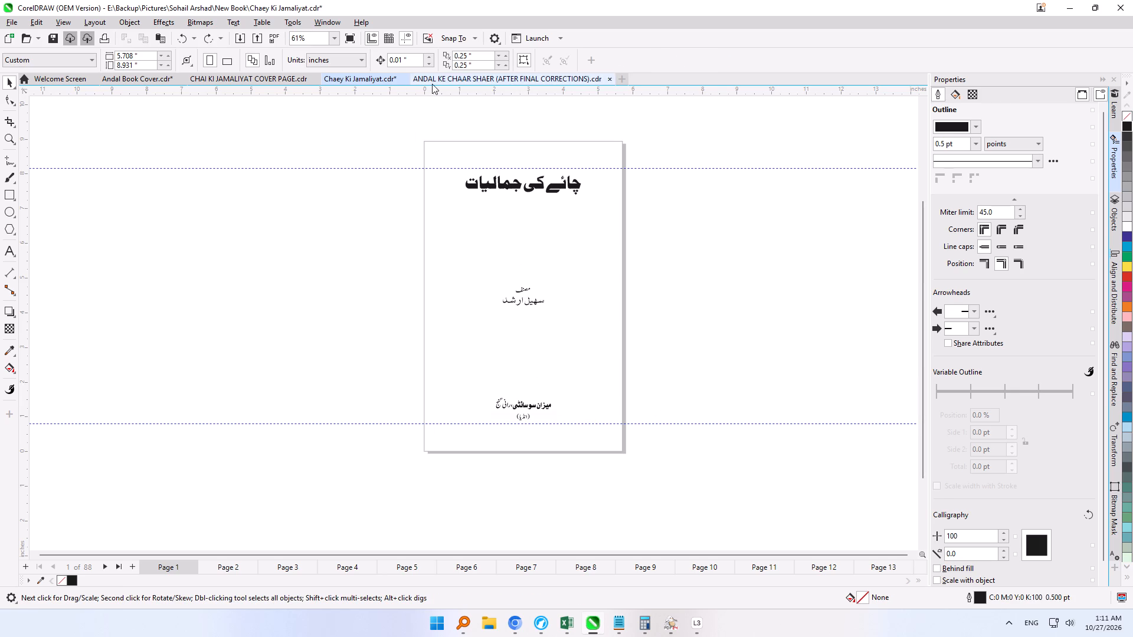
# Copy all four border sides and both floral ornaments from page 2 of the ANDAL KE CHAAR SHAER document.
pyautogui.click(271, 82)
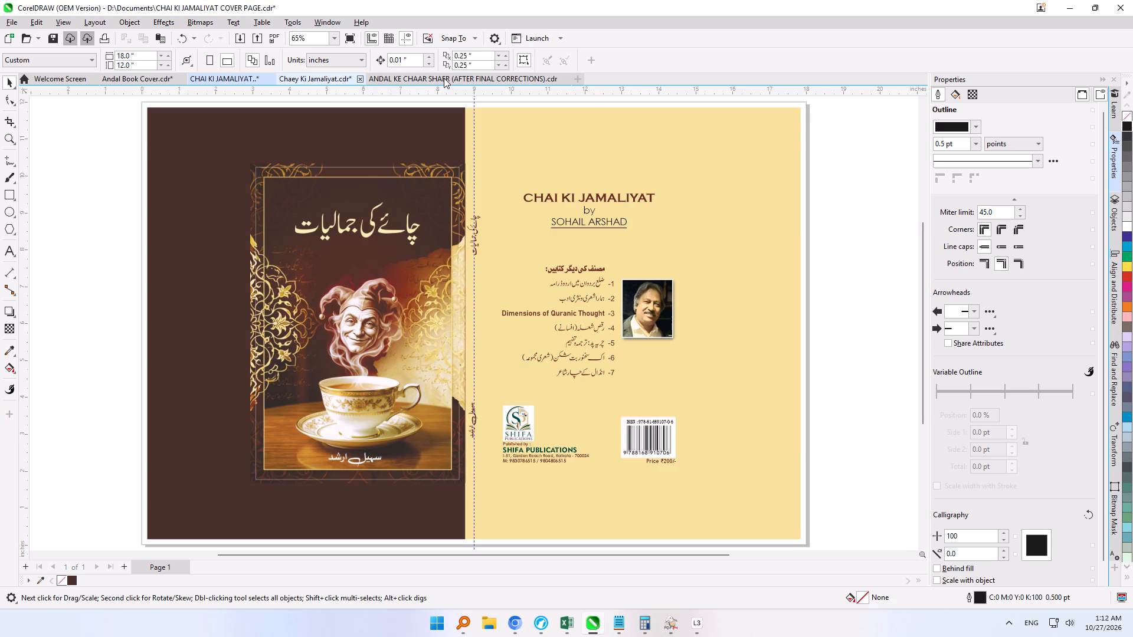
pyautogui.click(444, 78)
pyautogui.click(608, 139)
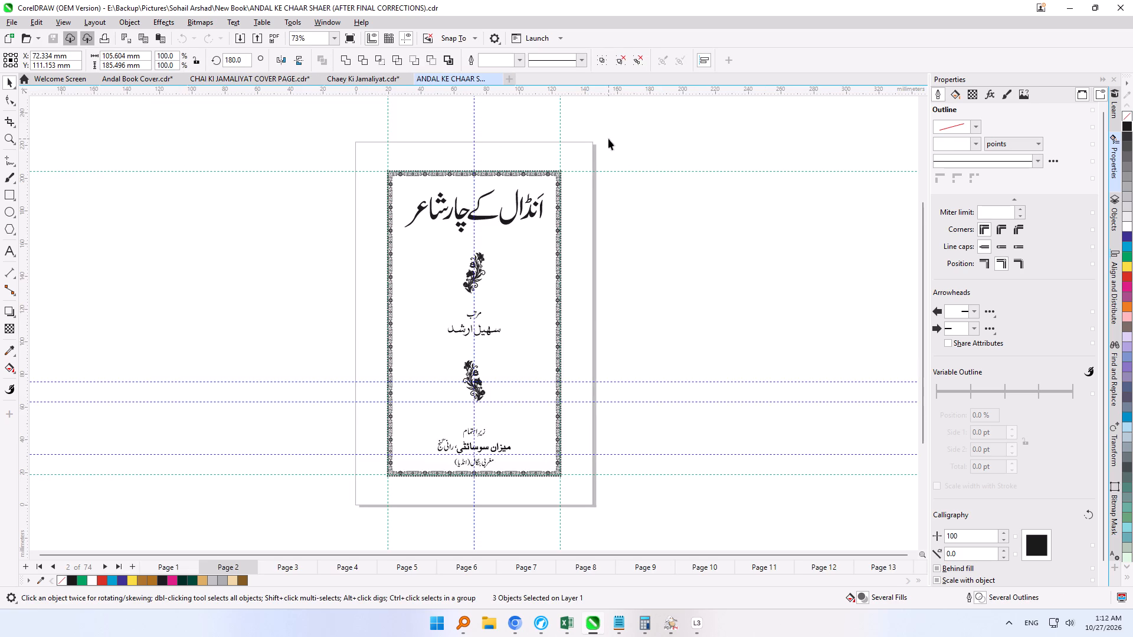
pyautogui.moveTo(654, 137); pyautogui.dragTo(303, 185)
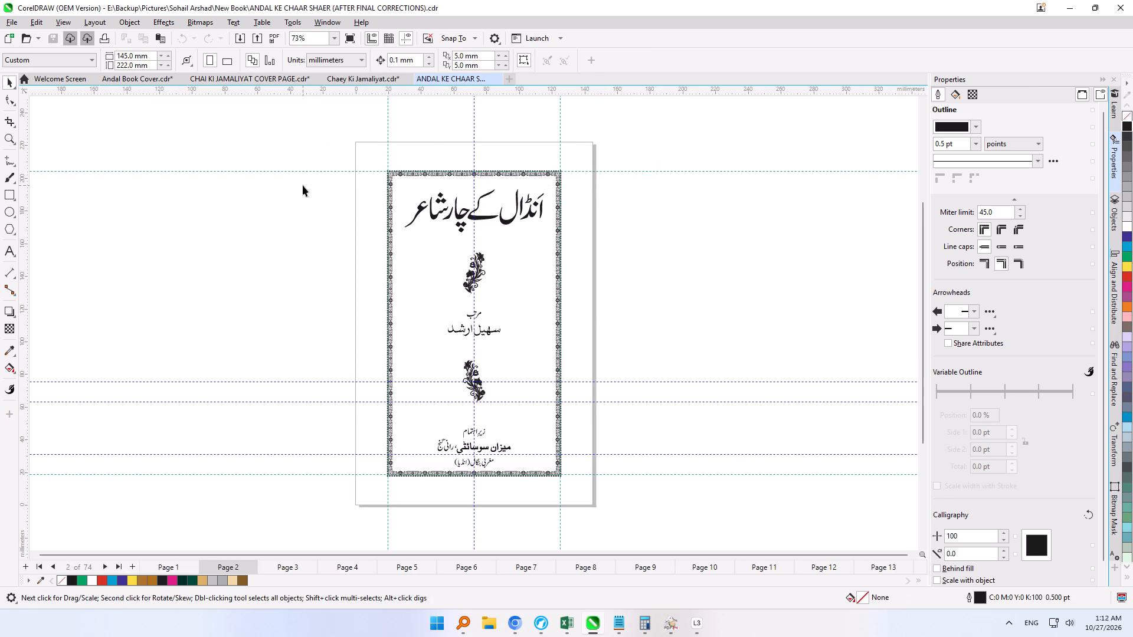
pyautogui.click(558, 219)
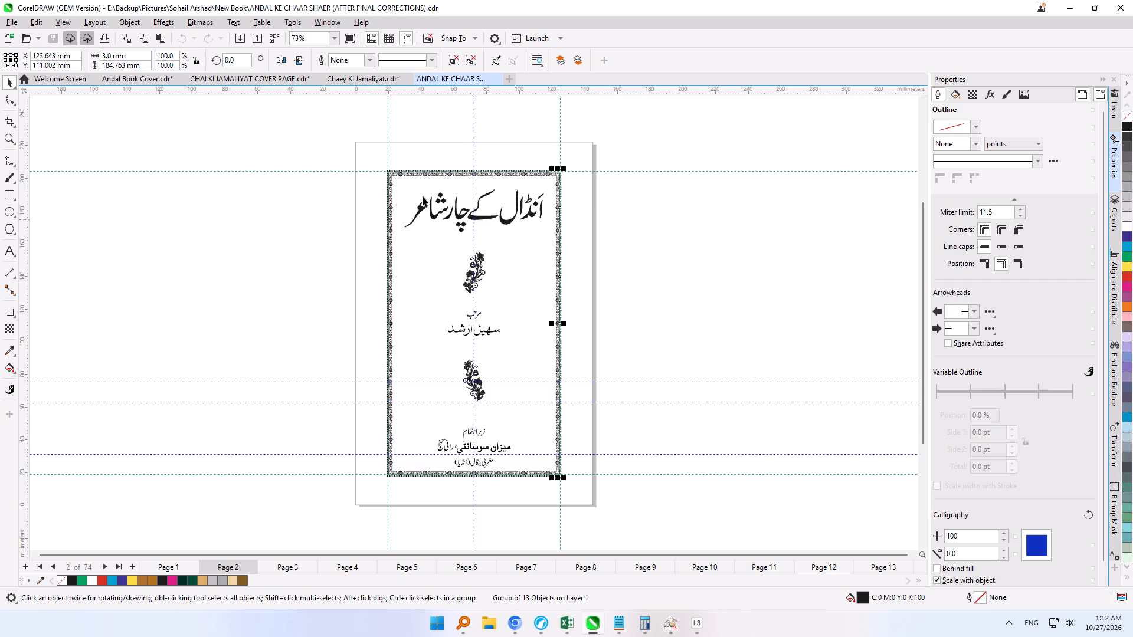
pyautogui.keyDown('shift'); pyautogui.click(392, 193); pyautogui.keyUp('shift')
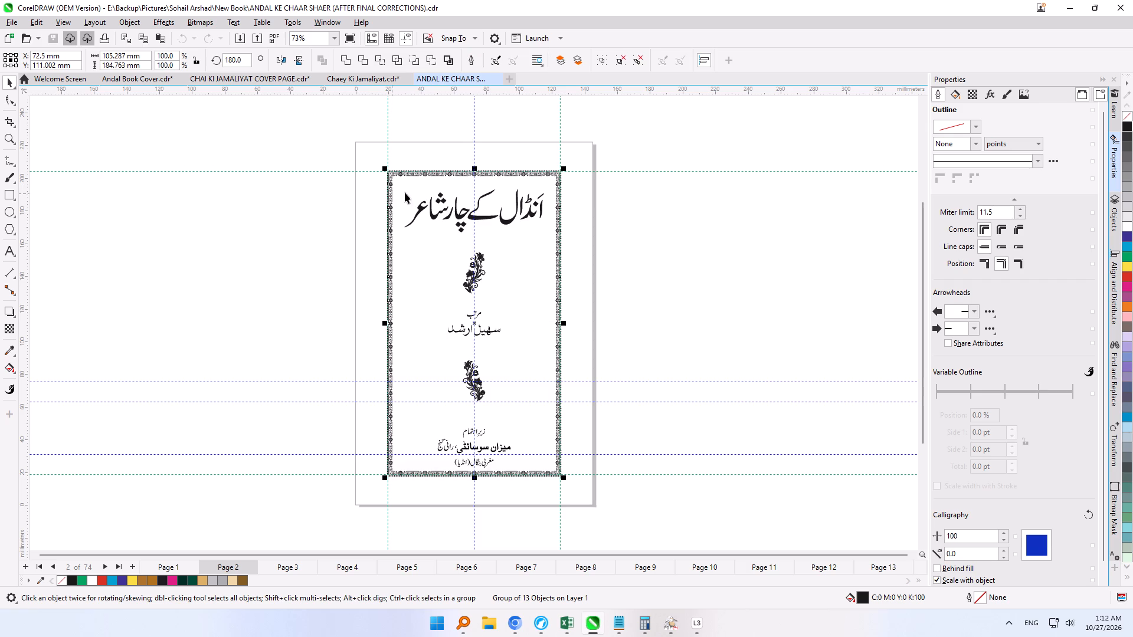
pyautogui.keyDown('shift'); pyautogui.click(420, 173); pyautogui.keyUp('shift')
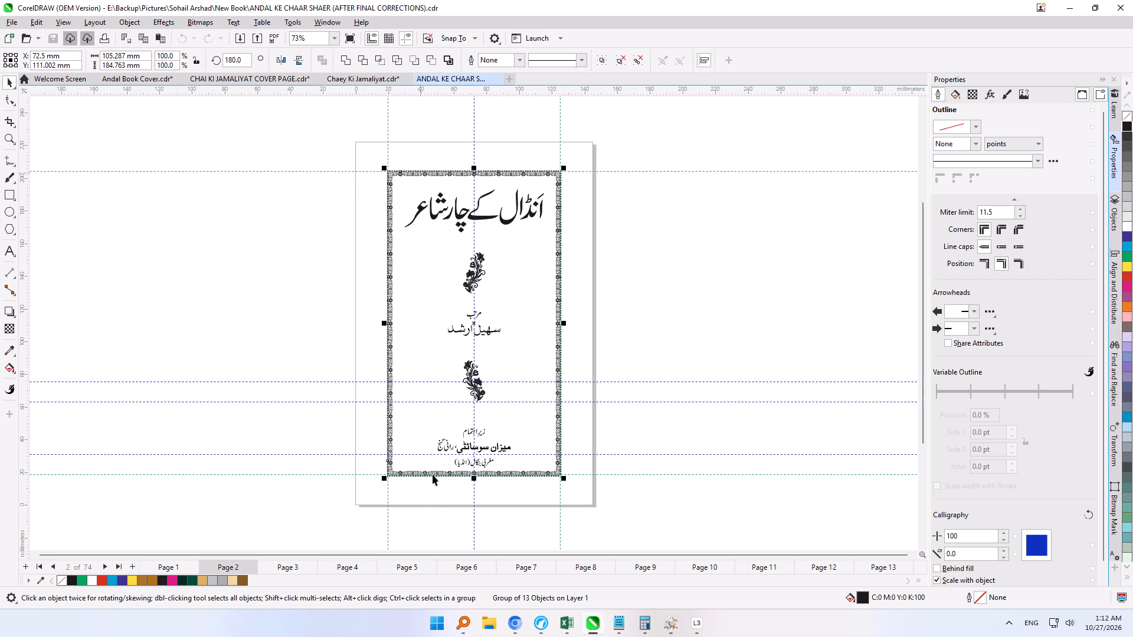
pyautogui.keyDown('shift'); pyautogui.click(433, 473); pyautogui.keyUp('shift')
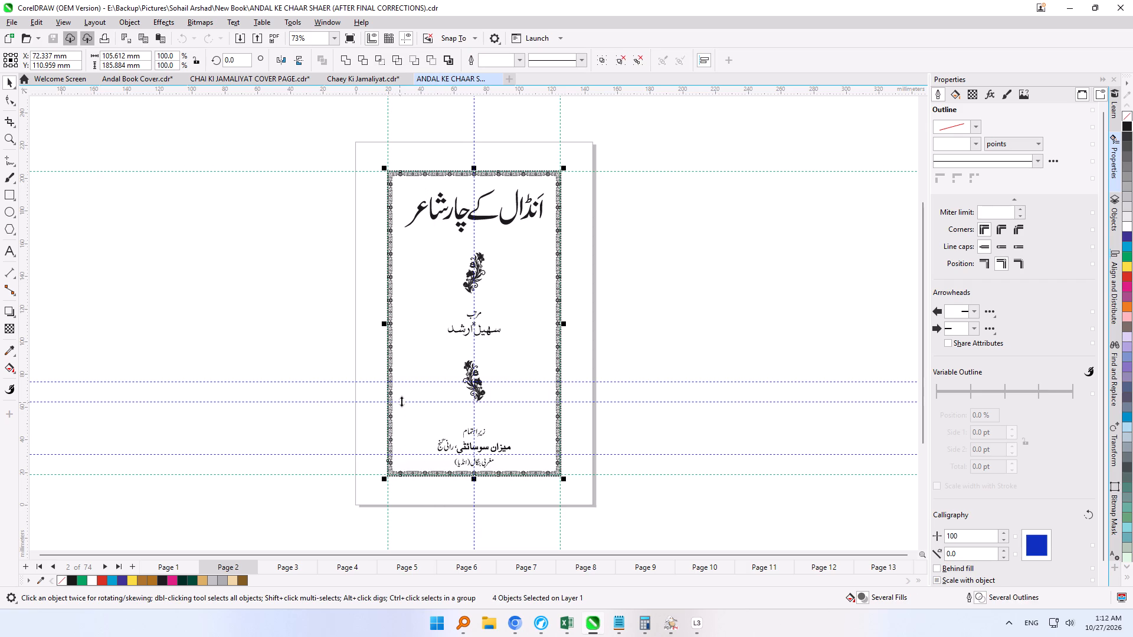
pyautogui.keyDown('shift'); pyautogui.moveTo(424, 240); pyautogui.dragTo(424, 240); pyautogui.keyUp('shift')
pyautogui.keyDown('shift'); pyautogui.moveTo(424, 240); pyautogui.dragTo(516, 307); pyautogui.keyUp('shift')
pyautogui.keyDown('shift'); pyautogui.moveTo(439, 348); pyautogui.dragTo(523, 412); pyautogui.keyUp('shift')
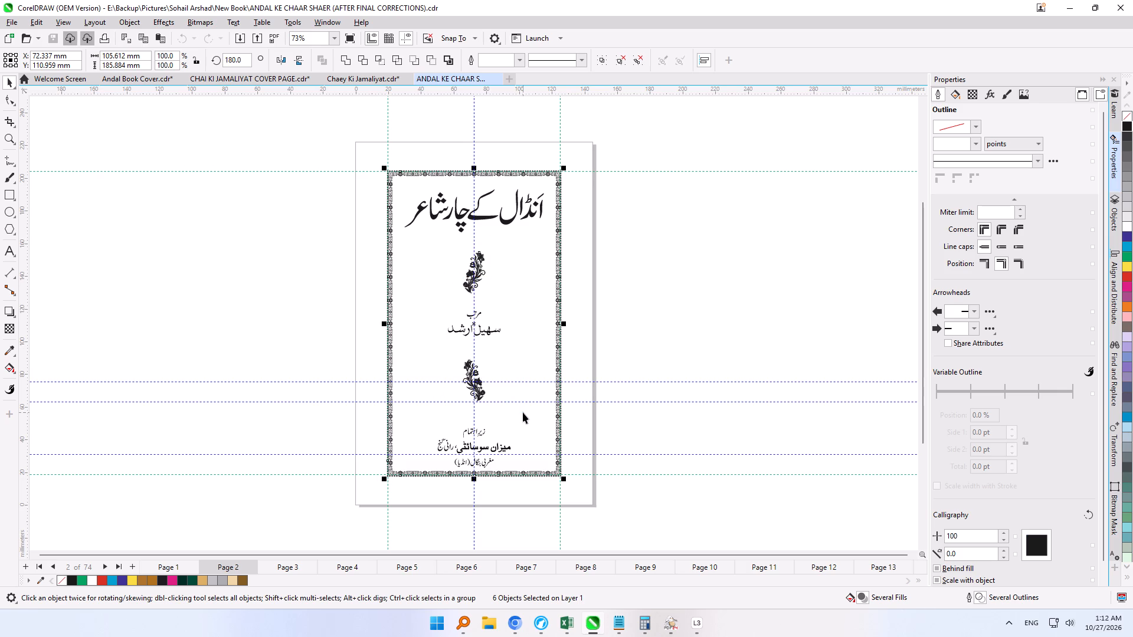
pyautogui.hotkey('ctrl', 'c')
# Paste the full border and ornaments onto page 1 of Chaey Ki Jamaliyat.cdr and group them.
pyautogui.click(358, 83)
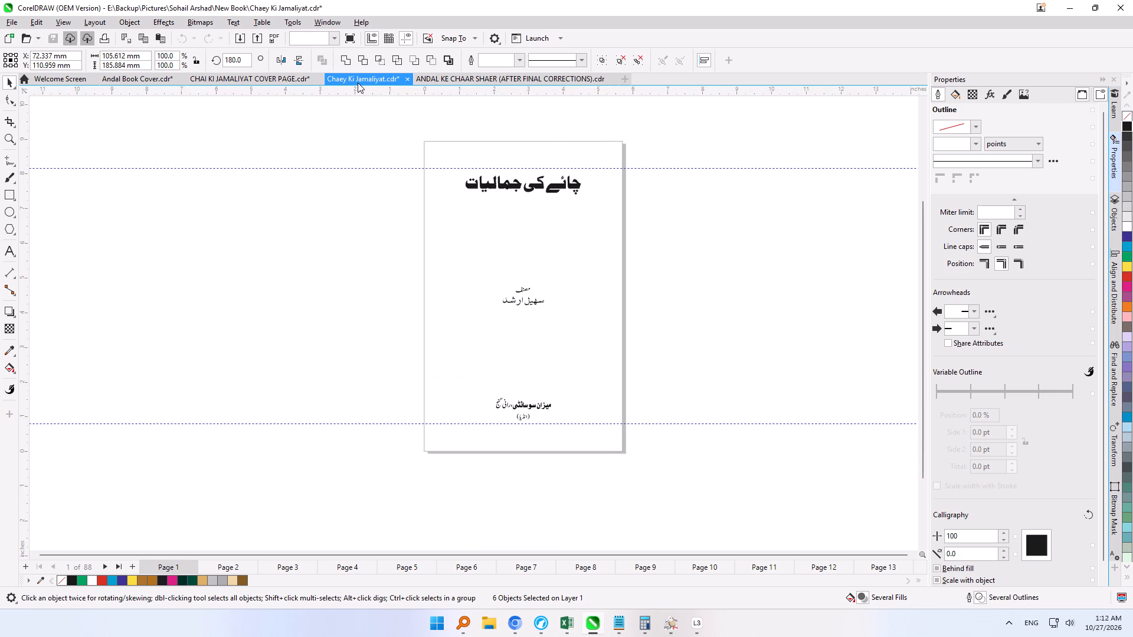
pyautogui.hotkey('ctrl', 'v')
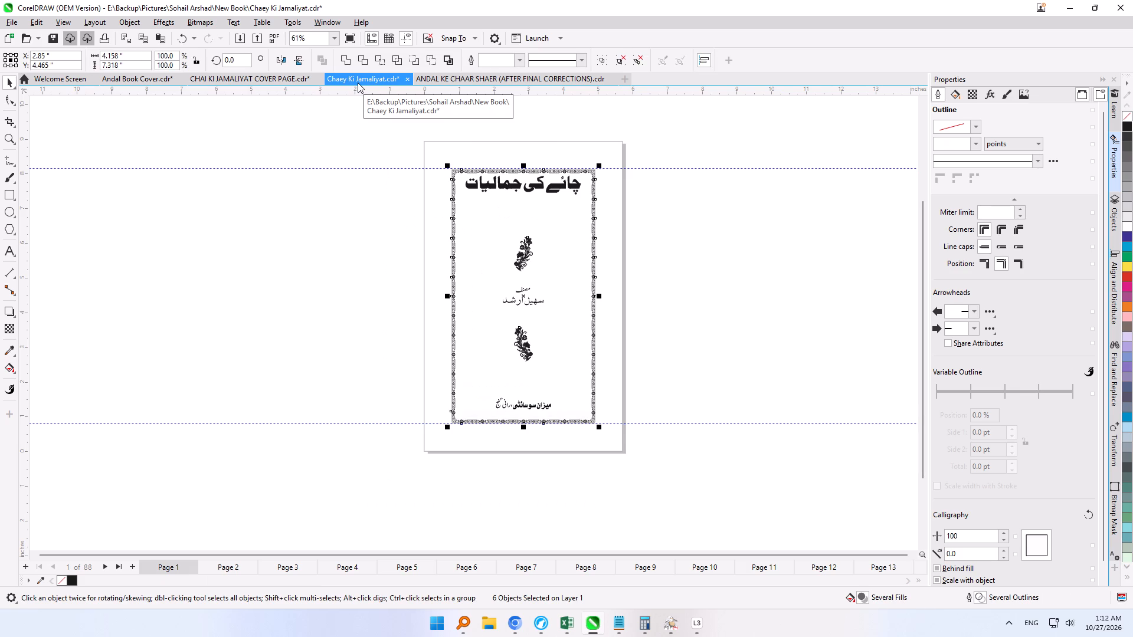
pyautogui.hotkey('ctrl', 'g')
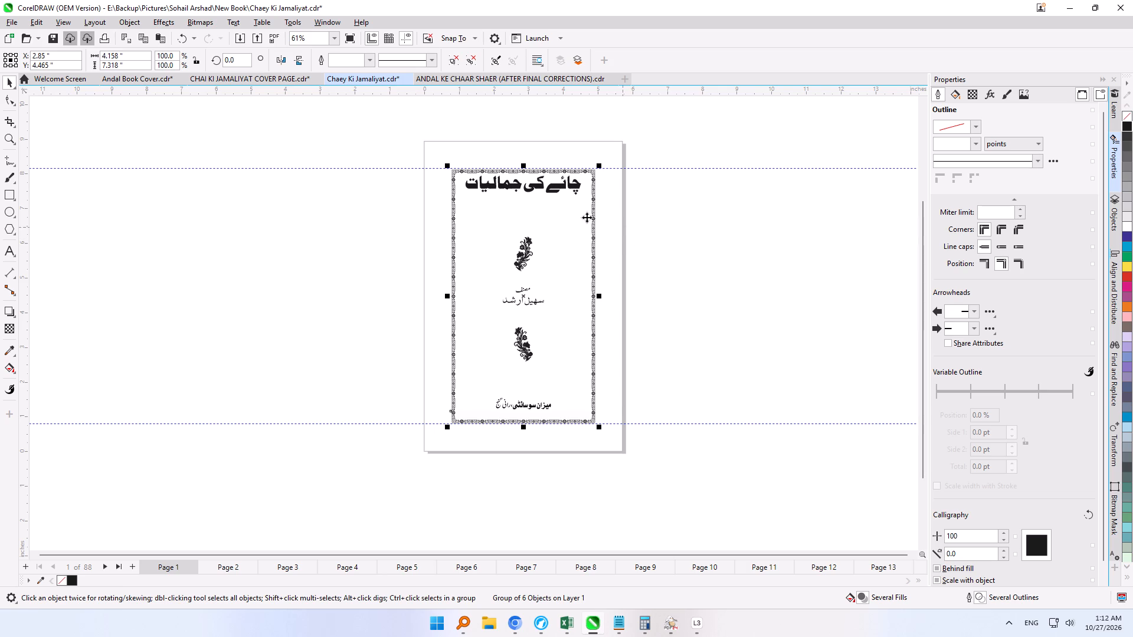
# Group the book title's pieces on page 1 and move the title down inside the border, to Y about 7.26 inches.
pyautogui.click(552, 185)
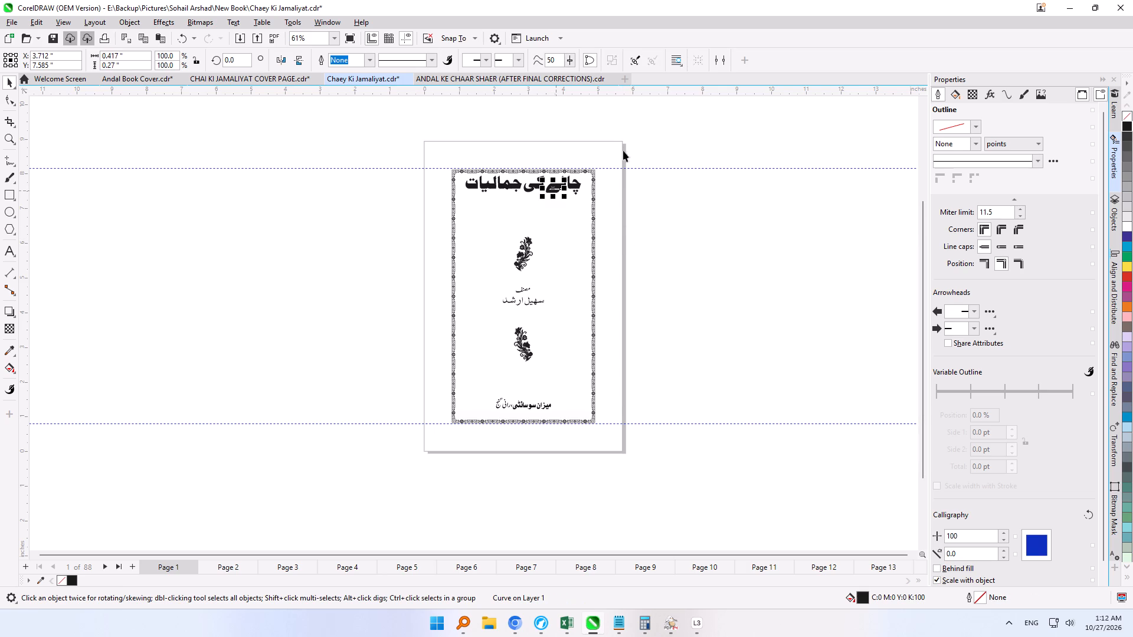
pyautogui.moveTo(613, 136); pyautogui.dragTo(436, 216)
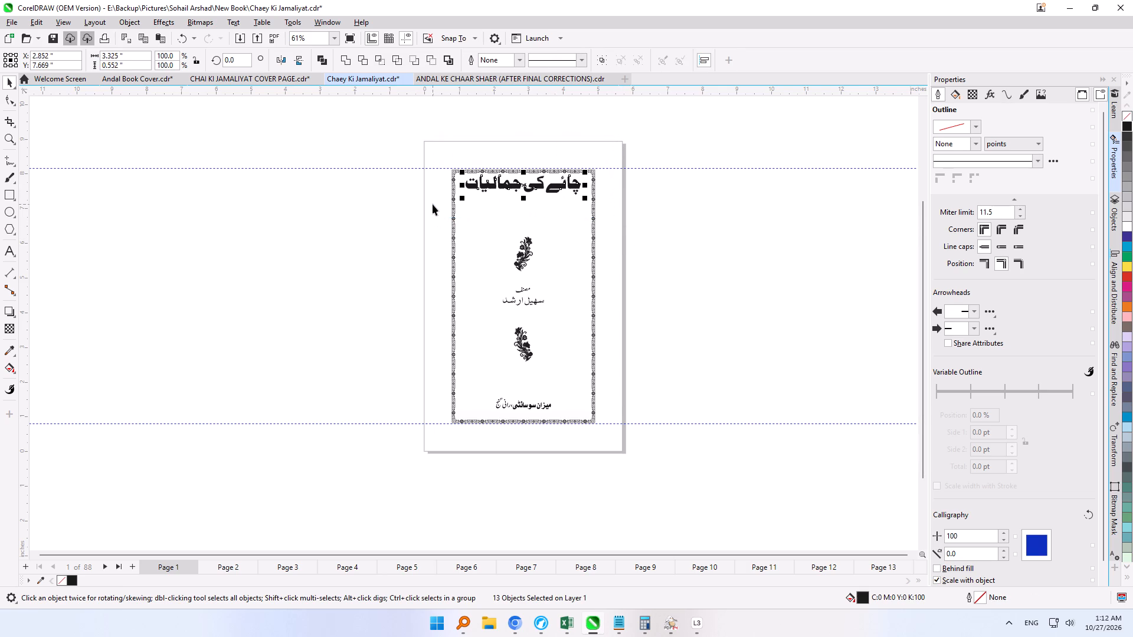
pyautogui.hotkey('ctrl', 'g')
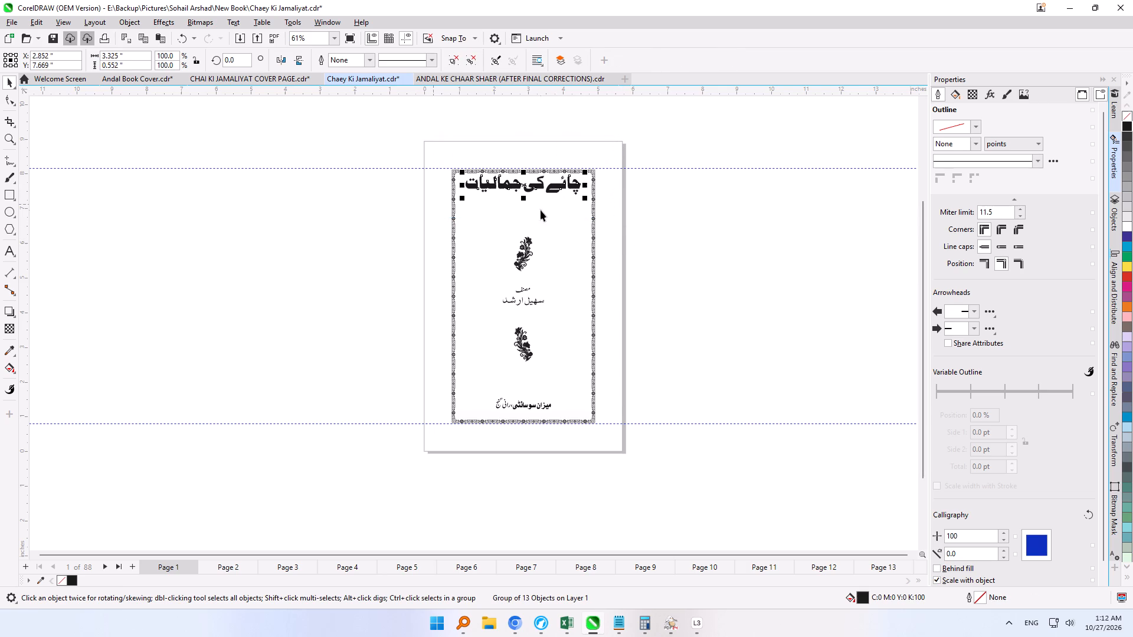
pyautogui.moveTo(522, 187); pyautogui.dragTo(522, 208)
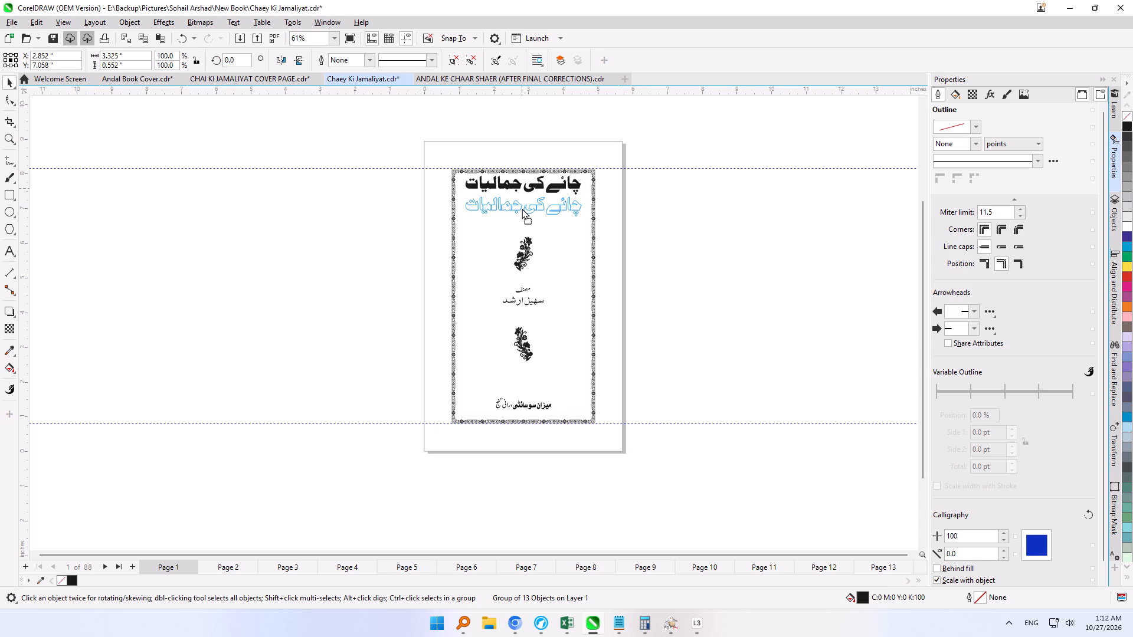
pyautogui.moveTo(522, 208); pyautogui.dragTo(525, 201)
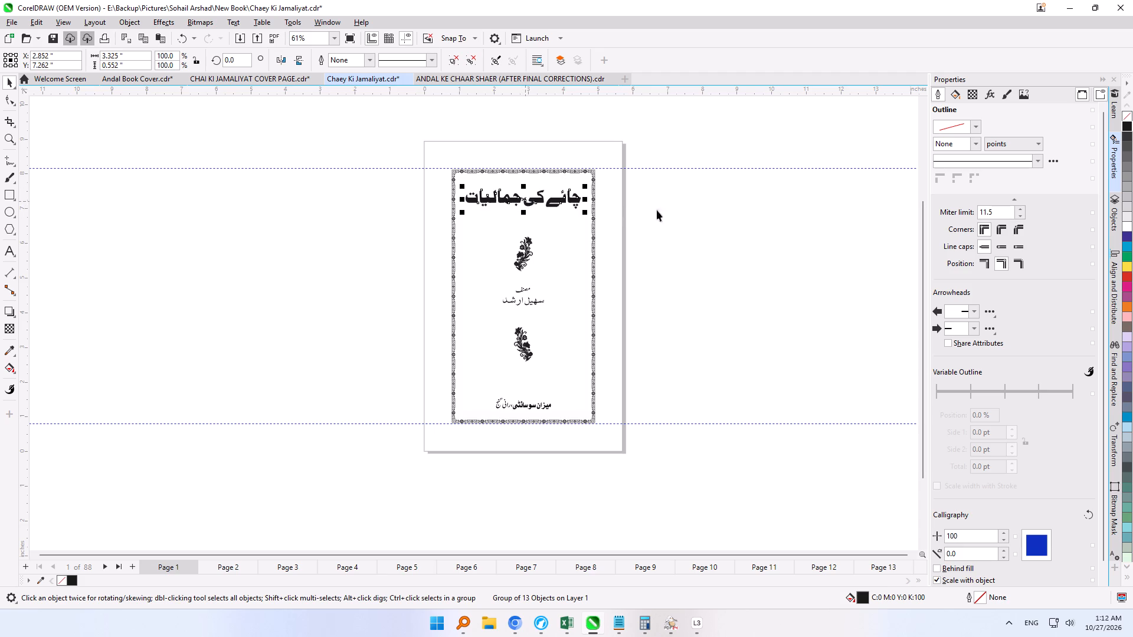
pyautogui.click(709, 212)
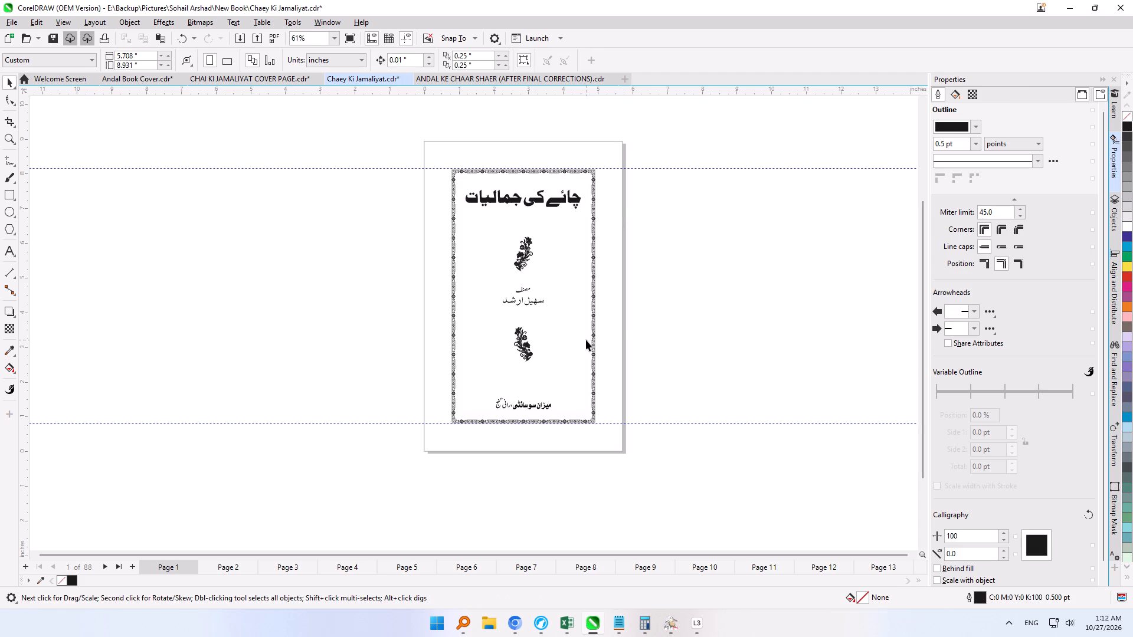
# Ungroup the pasted border and ornaments and move the lower floral ornament down to Y about 2.39 inches.
pyautogui.click(528, 346)
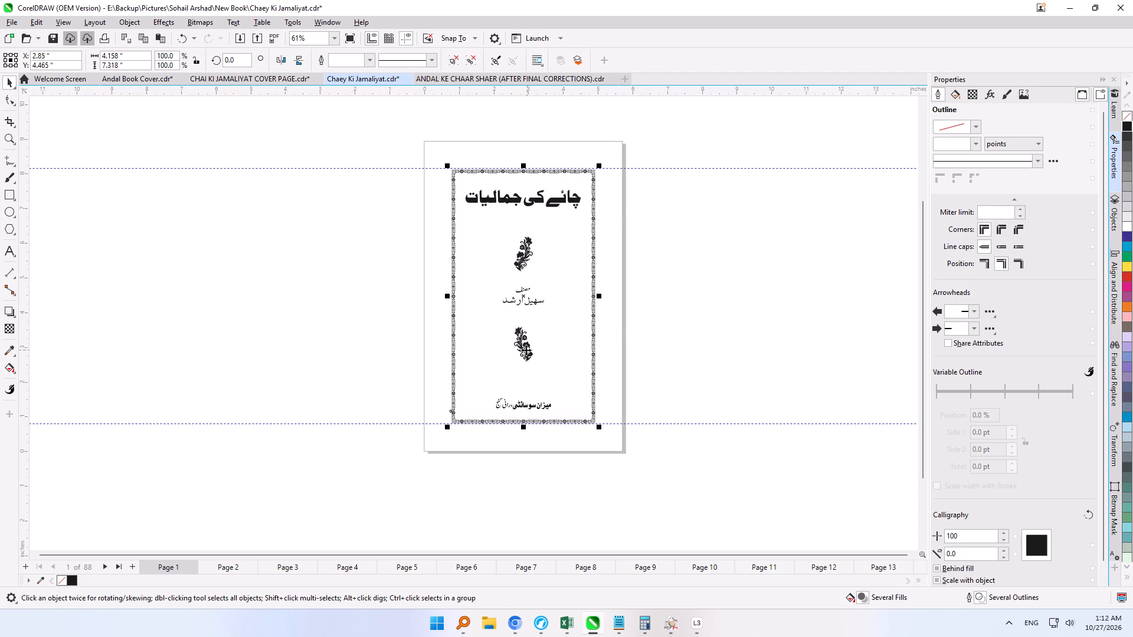
pyautogui.click(526, 353)
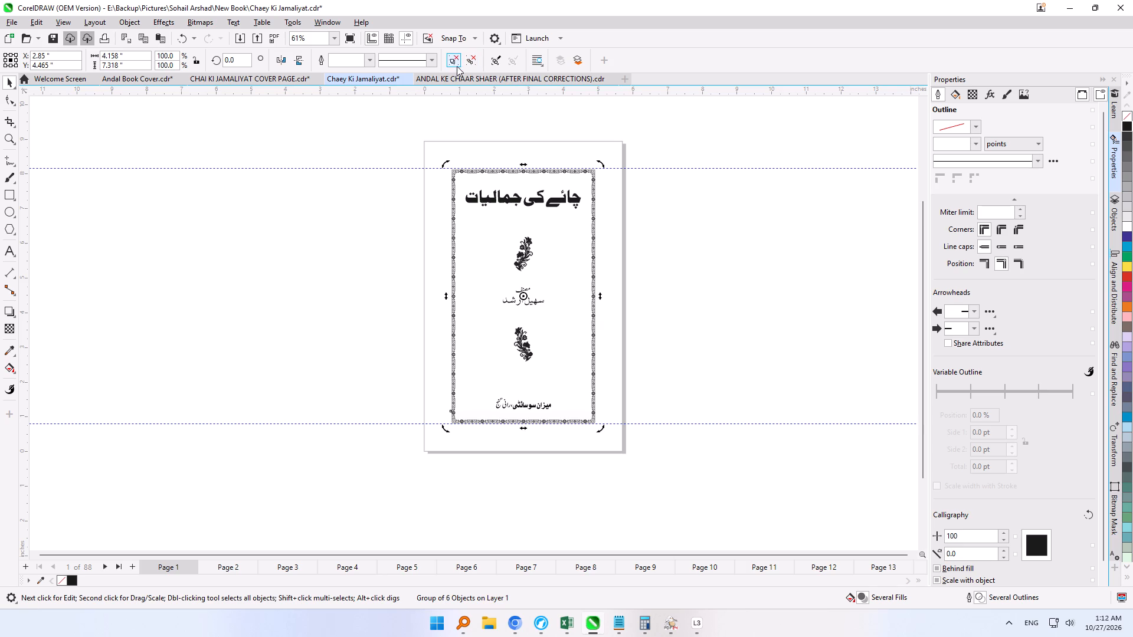
pyautogui.click(457, 66)
pyautogui.click(727, 263)
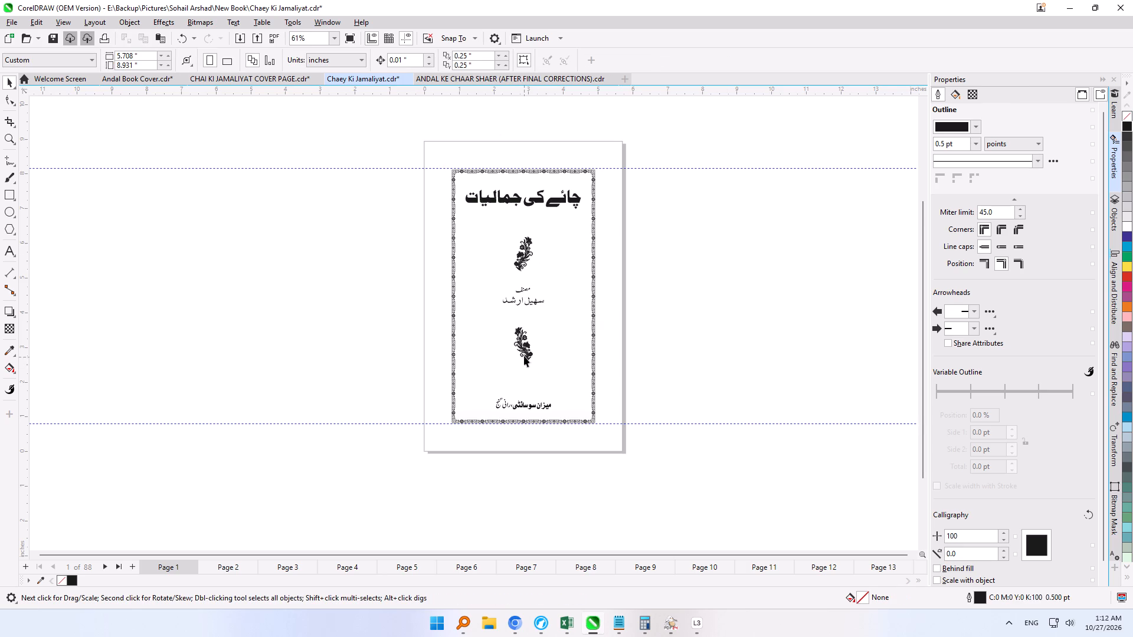
pyautogui.click(524, 351)
pyautogui.moveTo(523, 347); pyautogui.dragTo(529, 372)
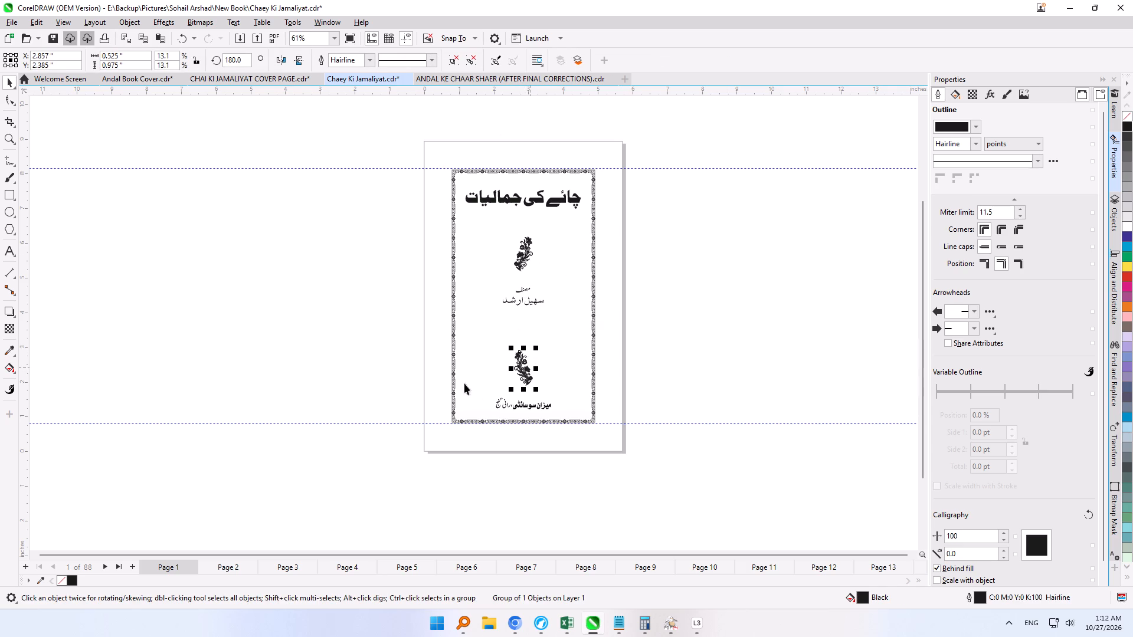
# Move the publisher lines group on page 1 up slightly from the bottom border, to Y about 1.25 inches.
pyautogui.moveTo(397, 378); pyautogui.dragTo(635, 417)
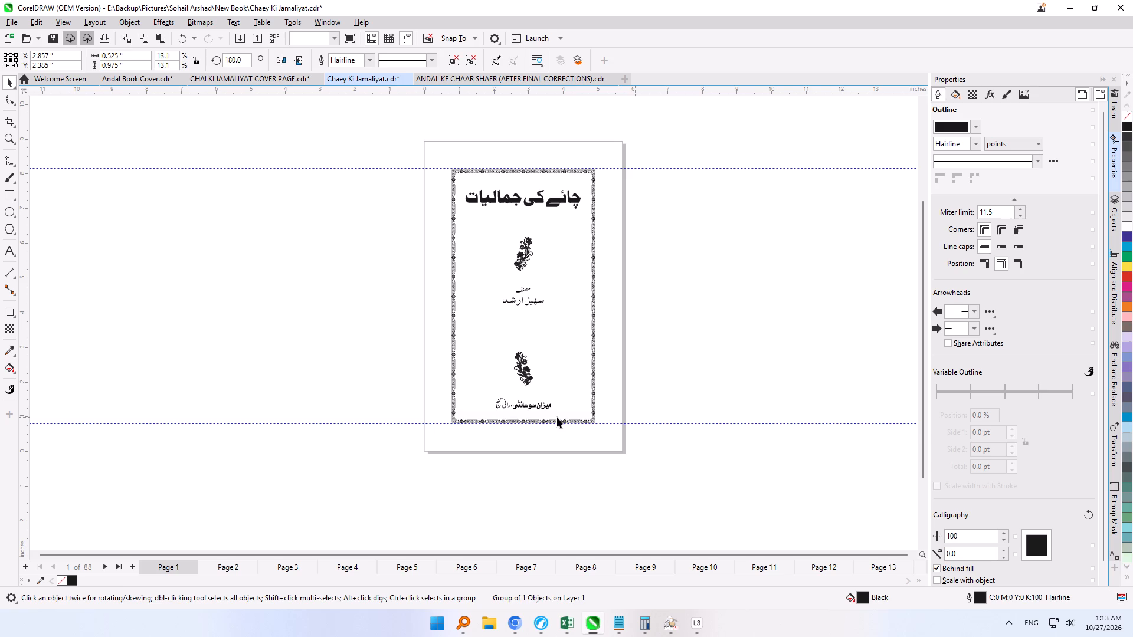
pyautogui.click(521, 403)
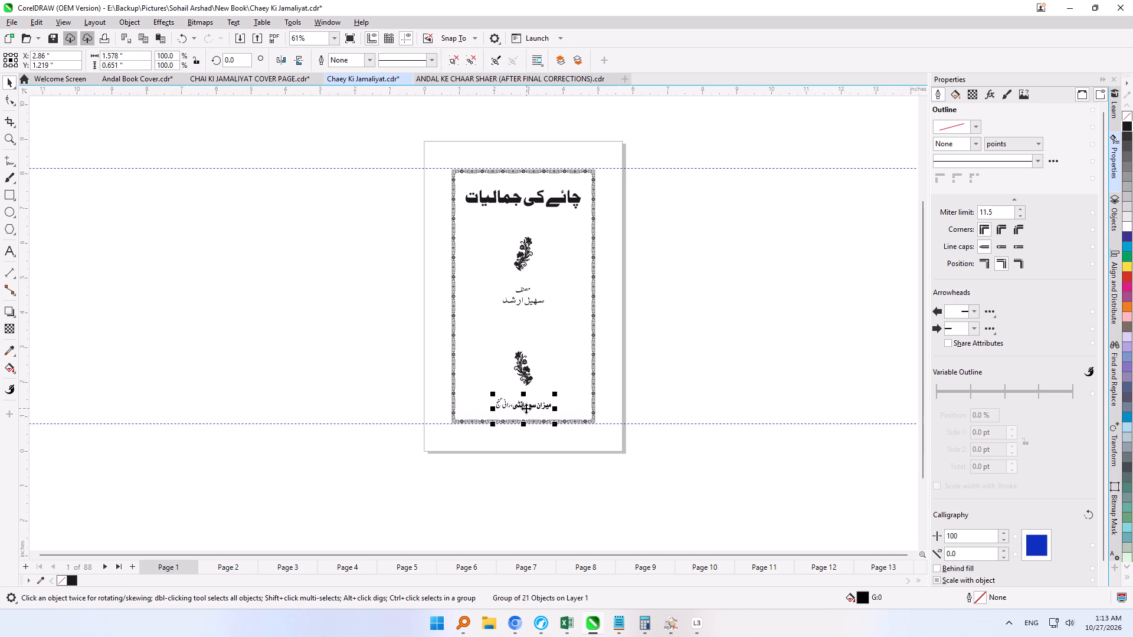
pyautogui.hotkey('shift', 'F2')
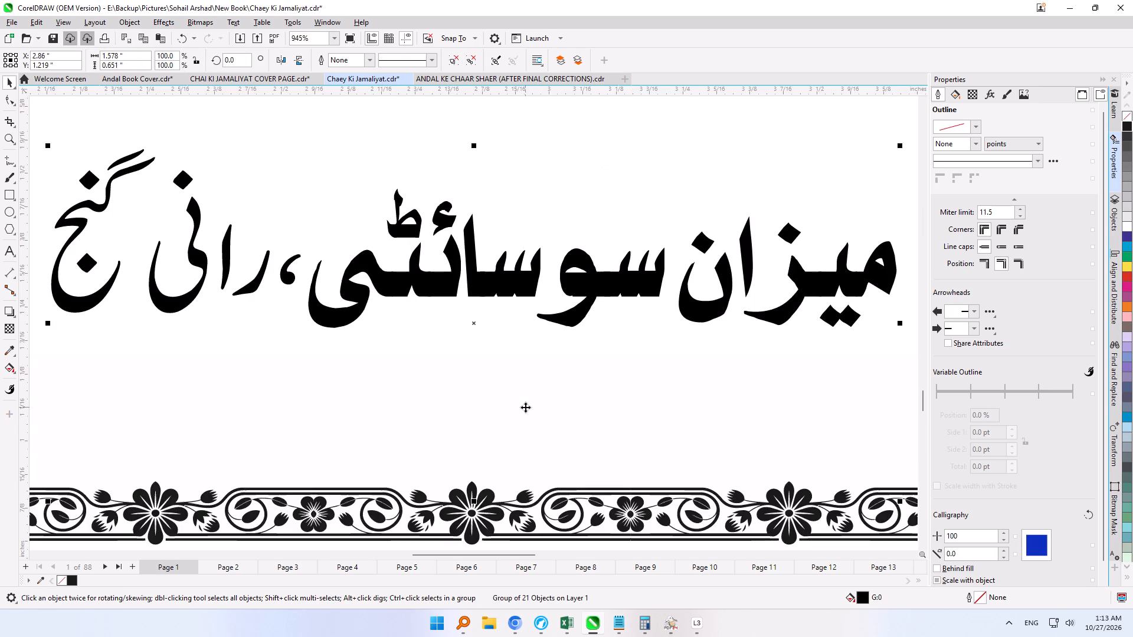
pyautogui.press('F3')
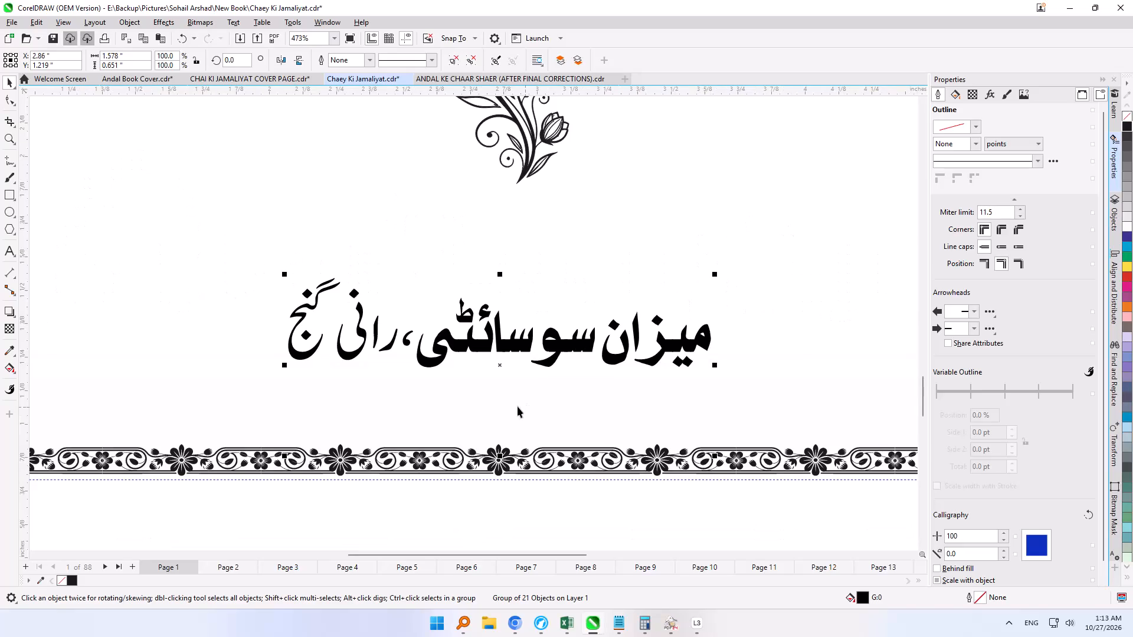
pyautogui.moveTo(499, 366); pyautogui.dragTo(499, 359)
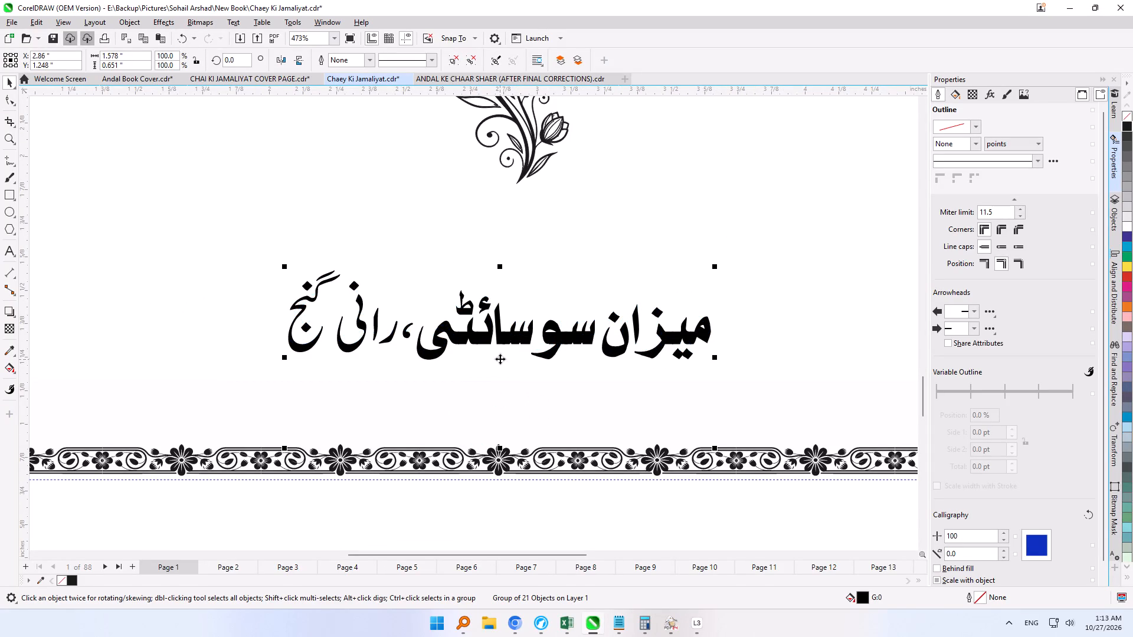
# Move the publisher name line on page 1 up and delete the border group covering the (انڈیا) line beneath it.
pyautogui.moveTo(500, 357); pyautogui.dragTo(508, 313)
pyautogui.click(522, 388)
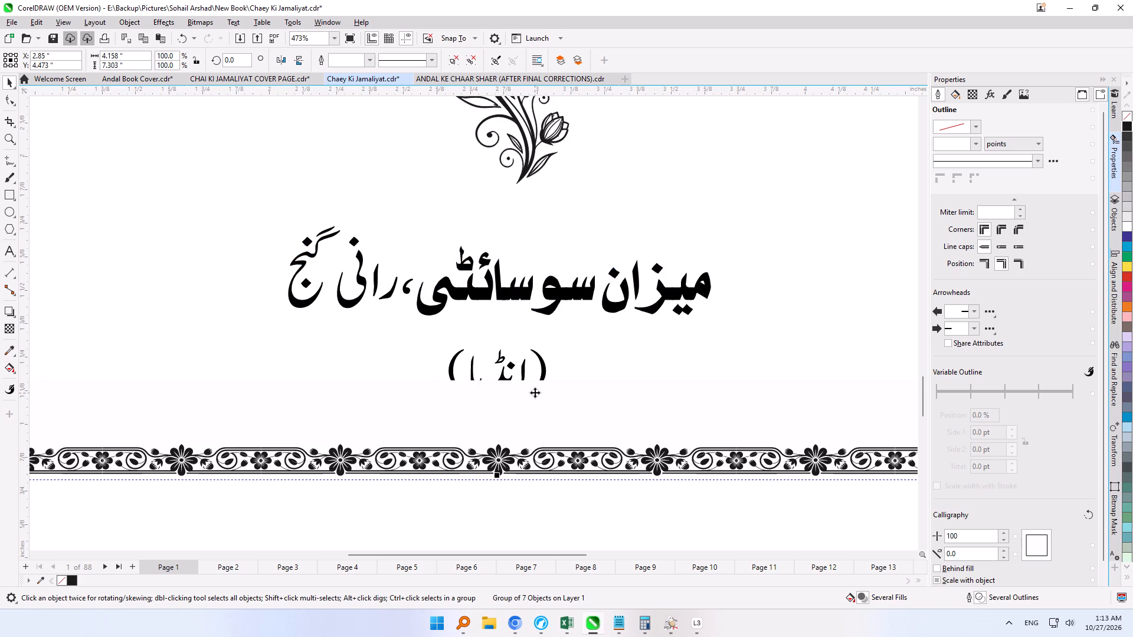
pyautogui.press('Delete')
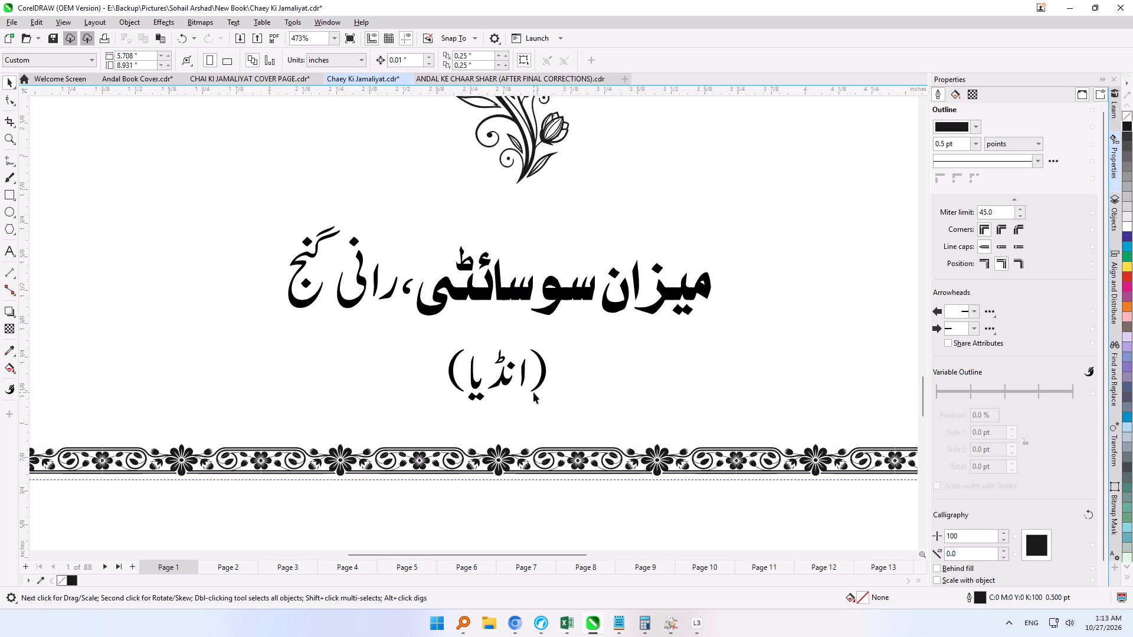
# Move the lower floral ornament up to Y about 2.82 inches and the upper one up to Y about 5.91 inches.
pyautogui.press('F4')
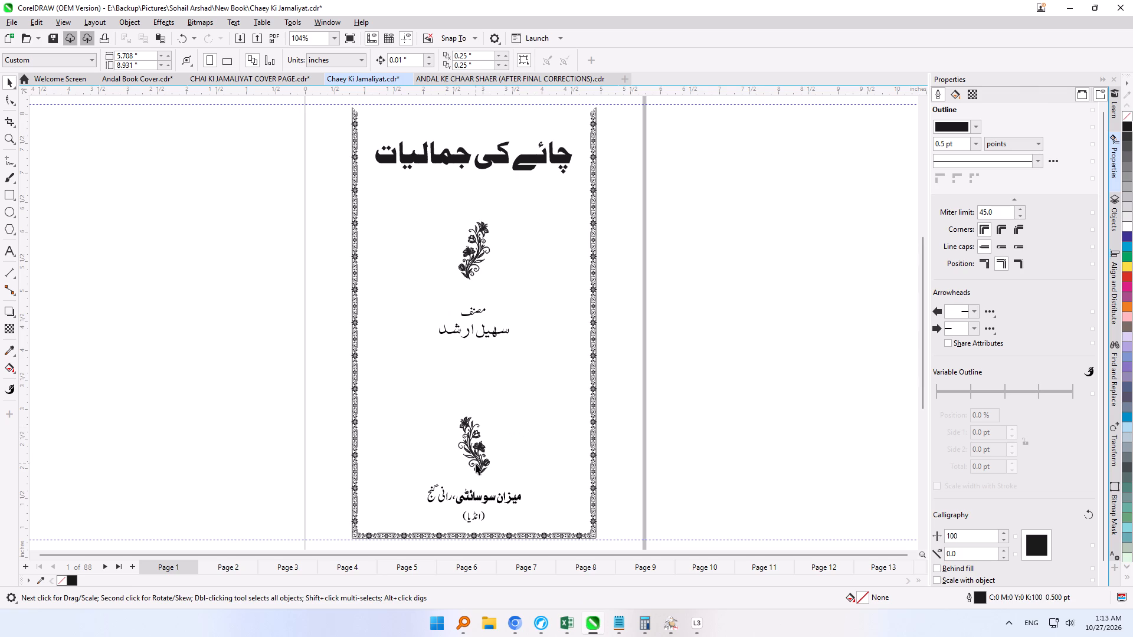
pyautogui.click(476, 464)
pyautogui.moveTo(476, 448); pyautogui.dragTo(476, 446)
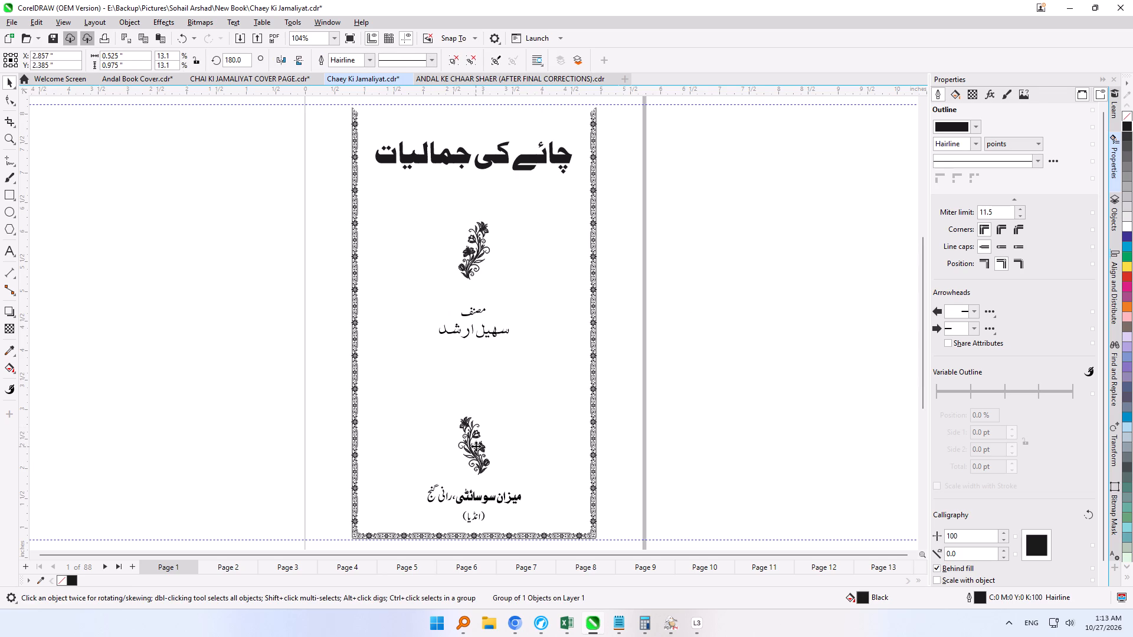
pyautogui.moveTo(476, 446); pyautogui.dragTo(481, 422)
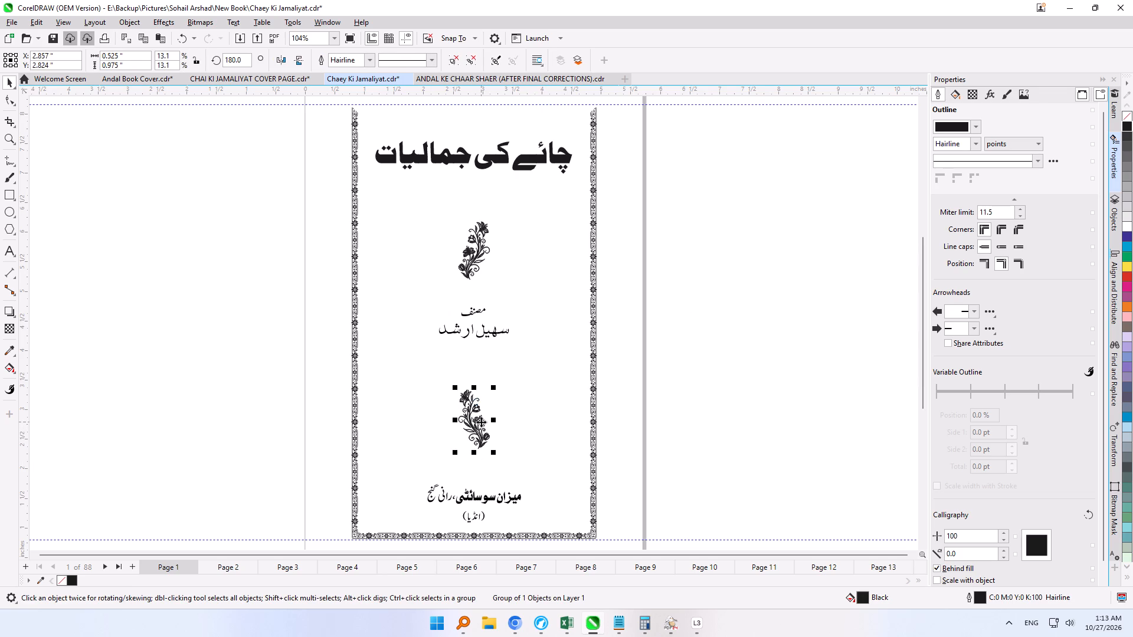
pyautogui.click(477, 252)
pyautogui.moveTo(477, 257); pyautogui.dragTo(480, 243)
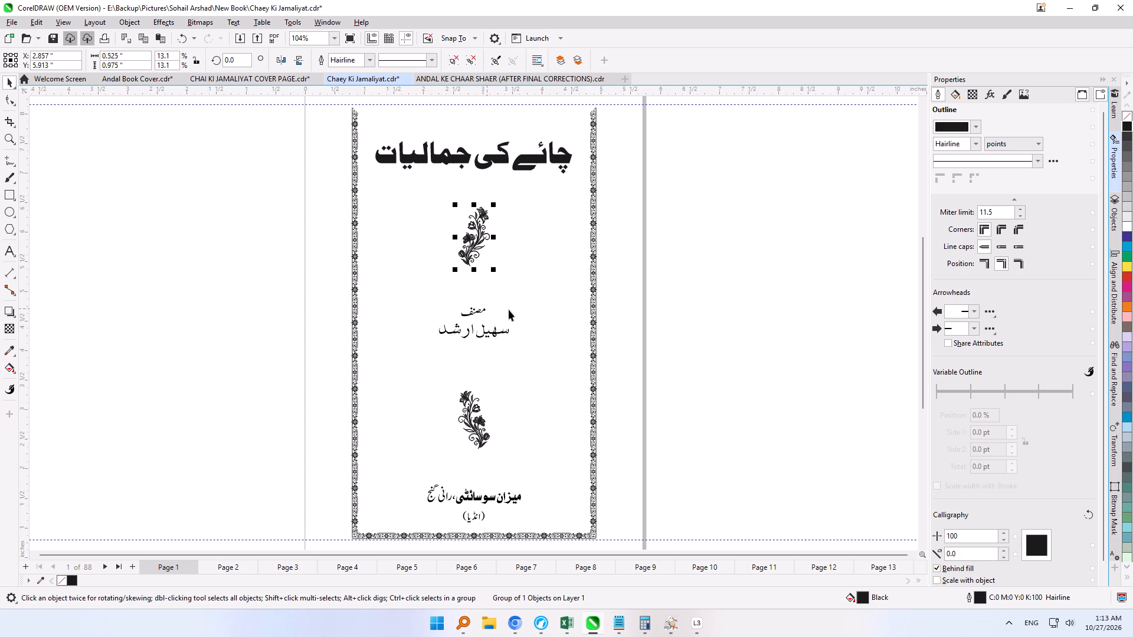
pyautogui.click(682, 297)
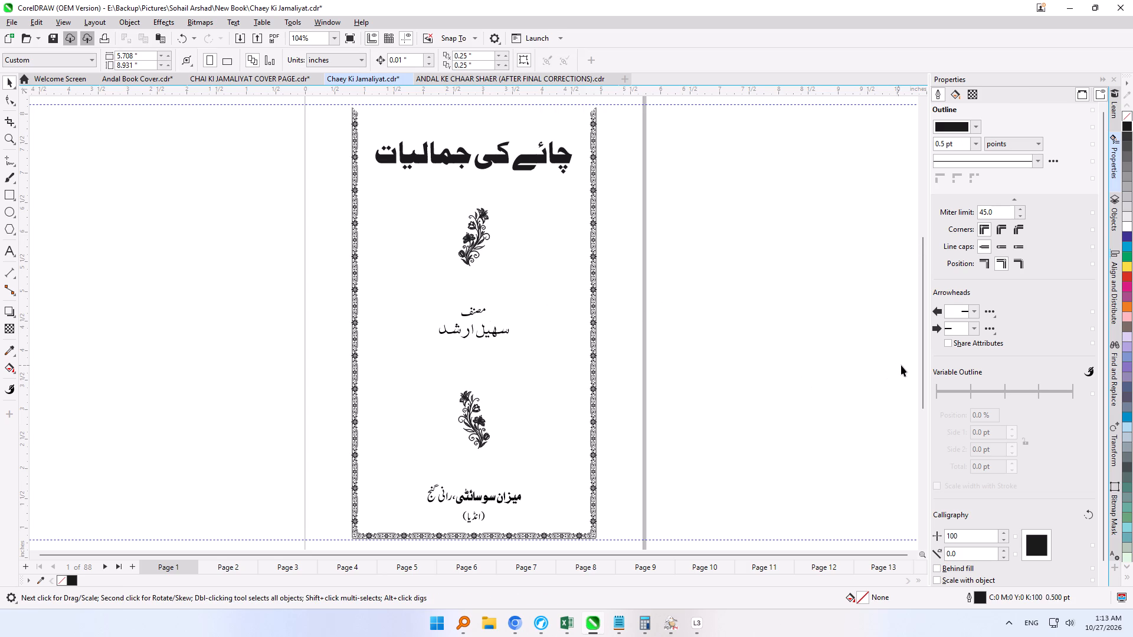
# Switch to the ANDAL KE CHAAR SHAER (AFTER FINAL CORRECTIONS) file to fetch the top edge of the title-page border.
pyautogui.moveTo(921, 357); pyautogui.dragTo(925, 333)
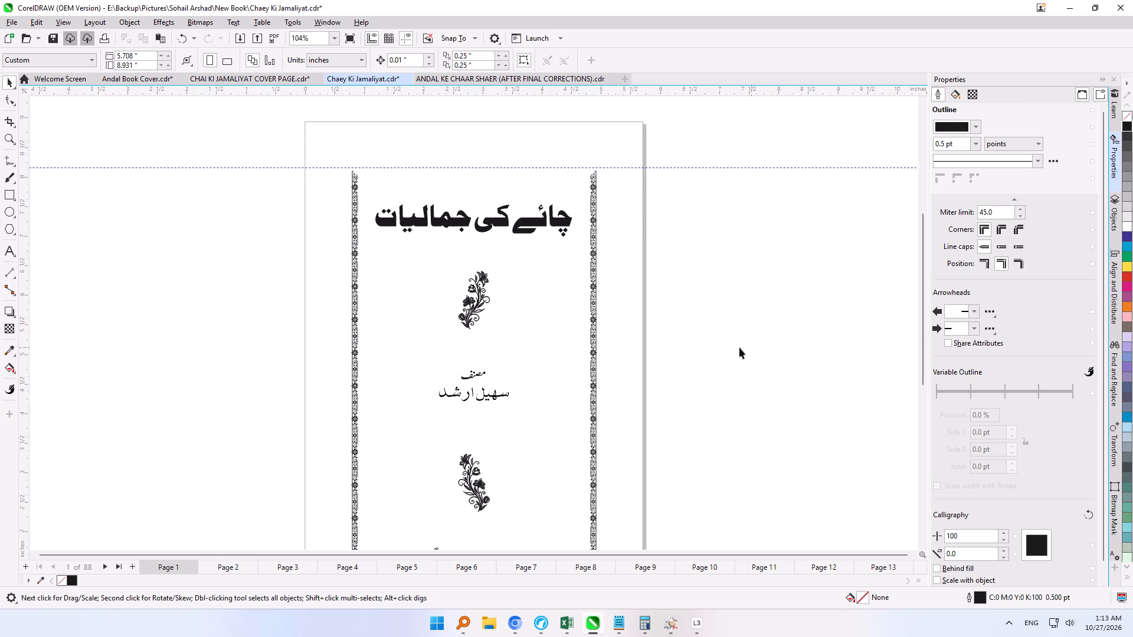
pyautogui.click(591, 172)
pyautogui.moveTo(920, 259); pyautogui.dragTo(920, 321)
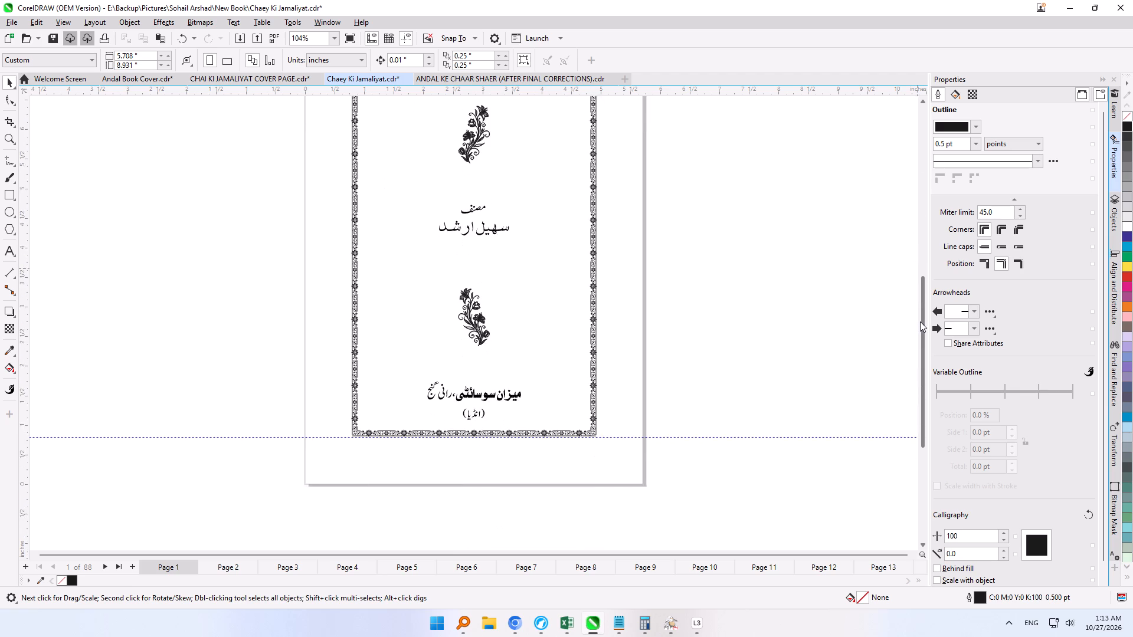
pyautogui.moveTo(920, 321); pyautogui.dragTo(920, 250)
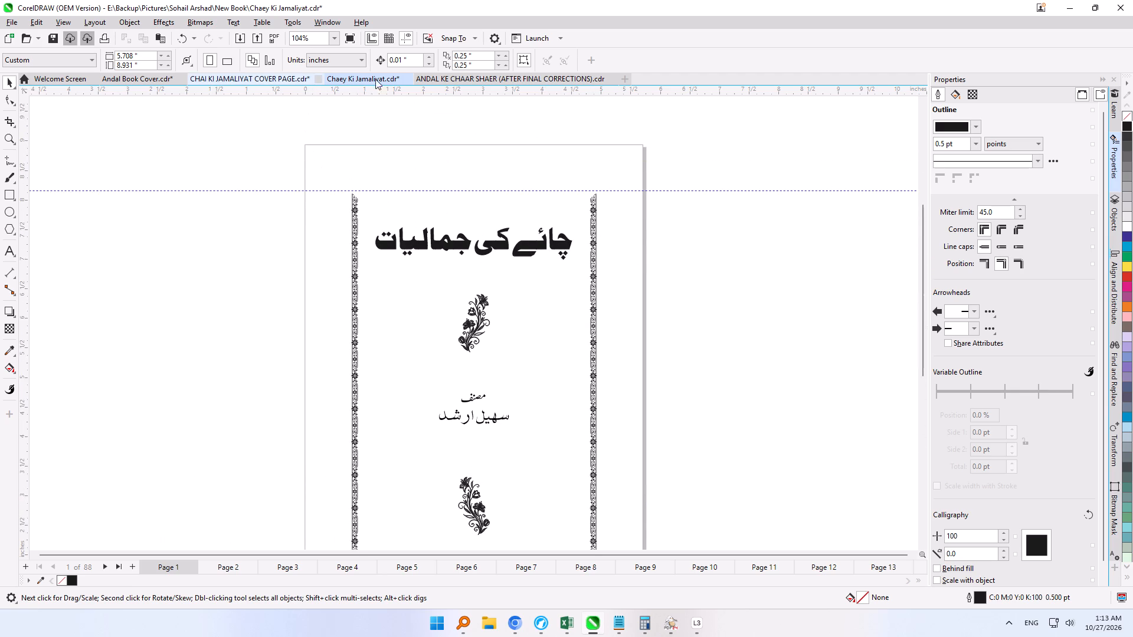
pyautogui.click(468, 78)
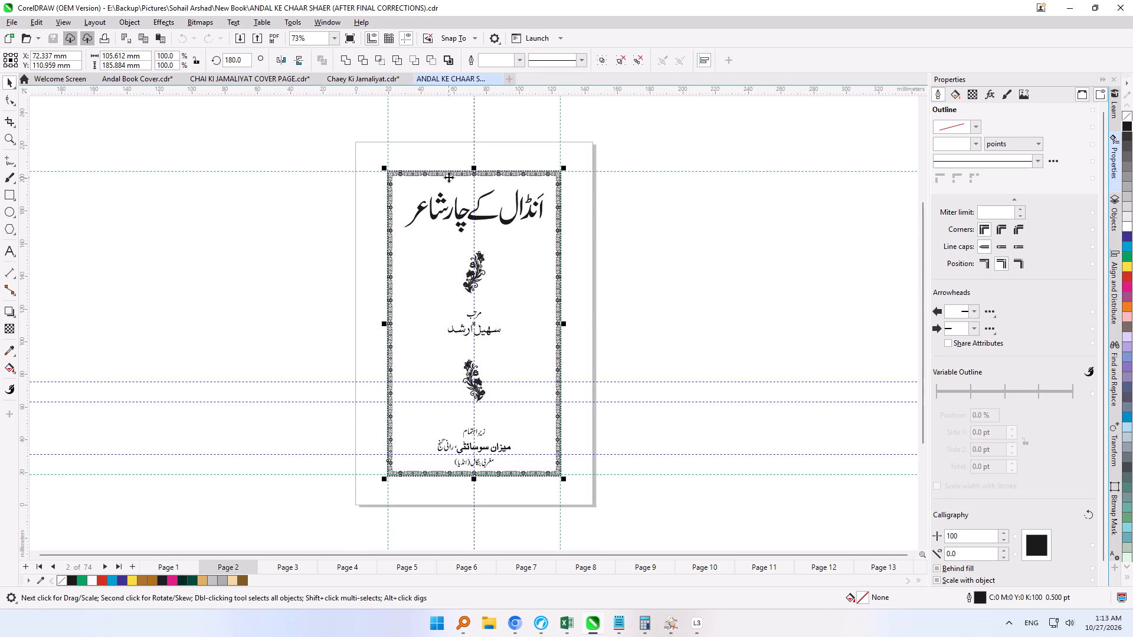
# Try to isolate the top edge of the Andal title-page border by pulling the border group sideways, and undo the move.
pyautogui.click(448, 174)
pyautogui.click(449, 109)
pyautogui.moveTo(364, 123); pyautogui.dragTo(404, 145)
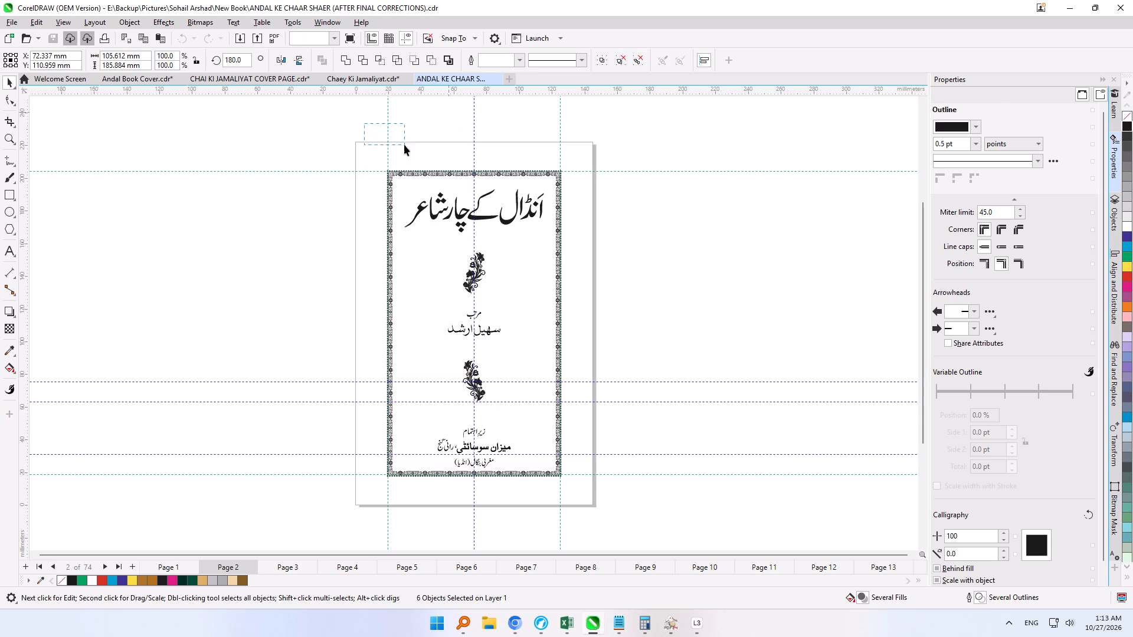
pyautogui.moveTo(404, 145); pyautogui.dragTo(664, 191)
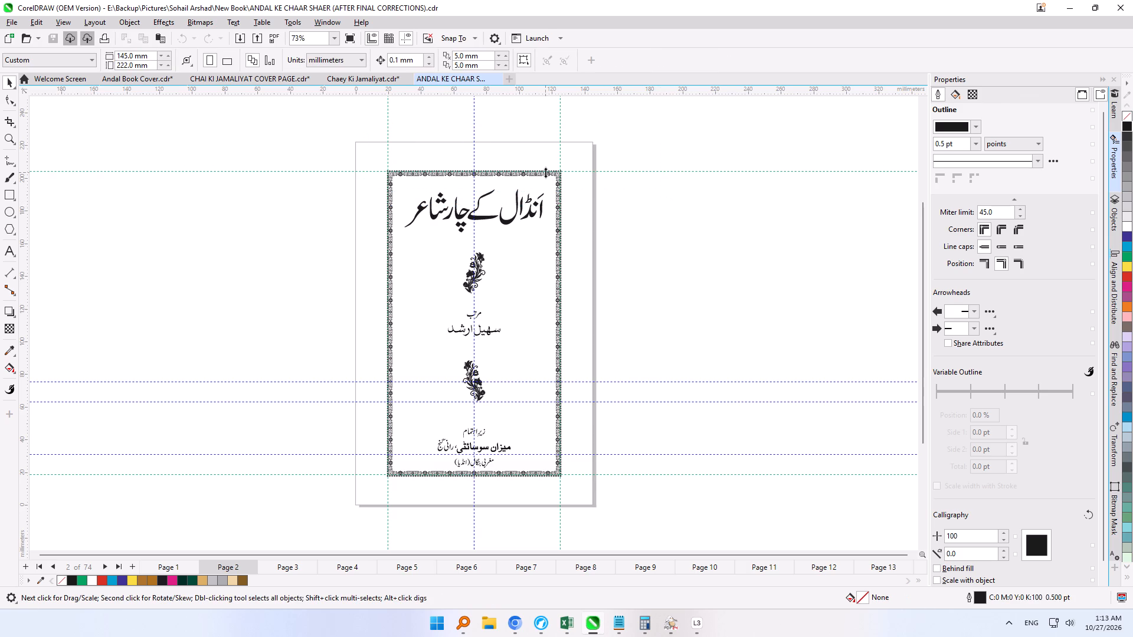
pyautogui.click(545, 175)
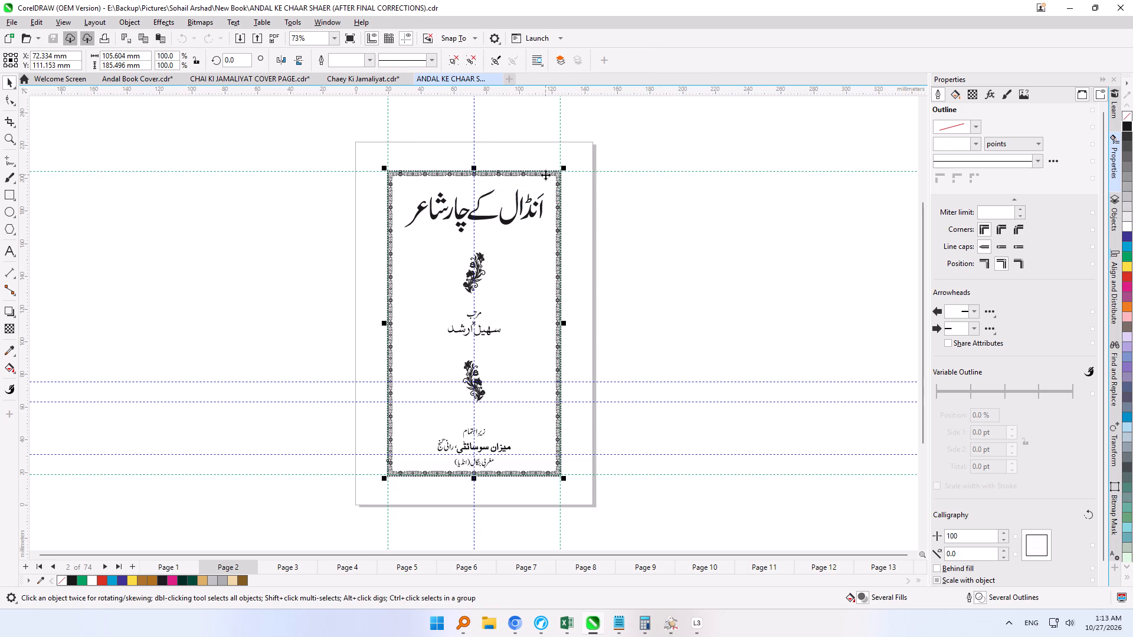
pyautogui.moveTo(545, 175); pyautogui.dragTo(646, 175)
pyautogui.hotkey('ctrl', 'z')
# Ungroup the Andal title-page border and copy only its top edge strip onto page 1 of Chaey Ki Jamaliyat.cdr.
pyautogui.click(448, 63)
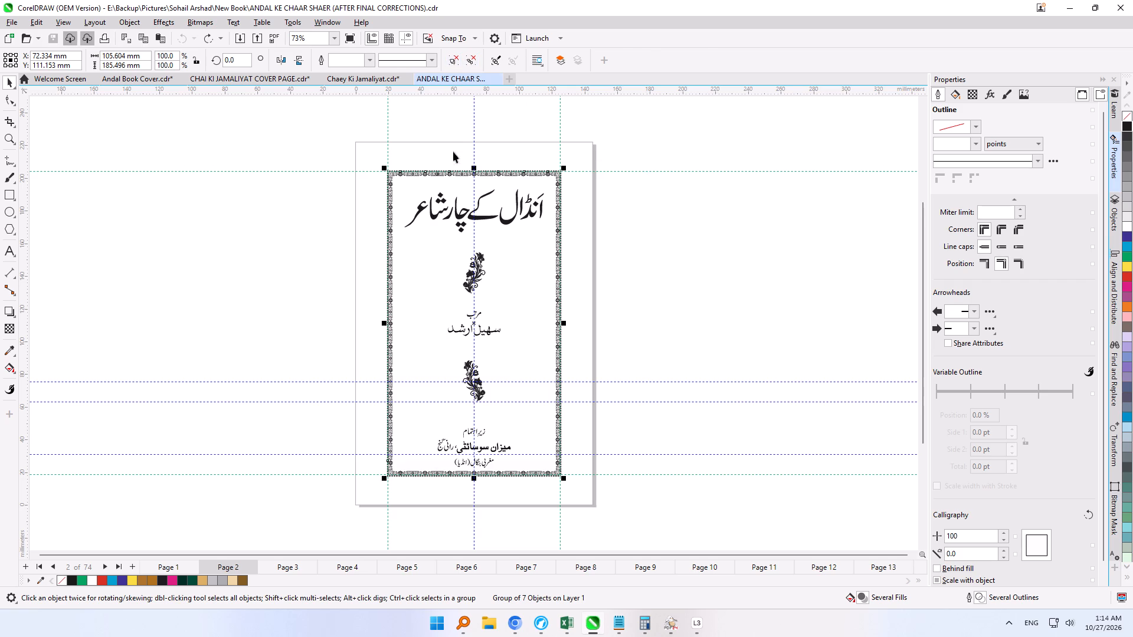
pyautogui.click(424, 122)
pyautogui.click(438, 173)
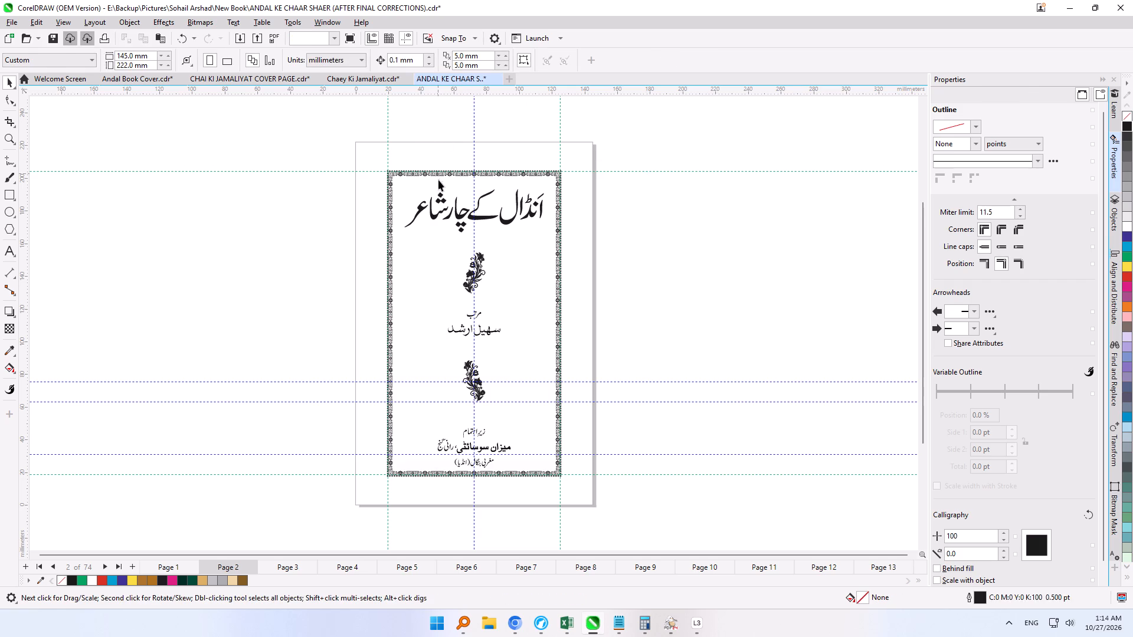
pyautogui.moveTo(362, 136); pyautogui.dragTo(633, 186)
pyautogui.hotkey('ctrl', 'c')
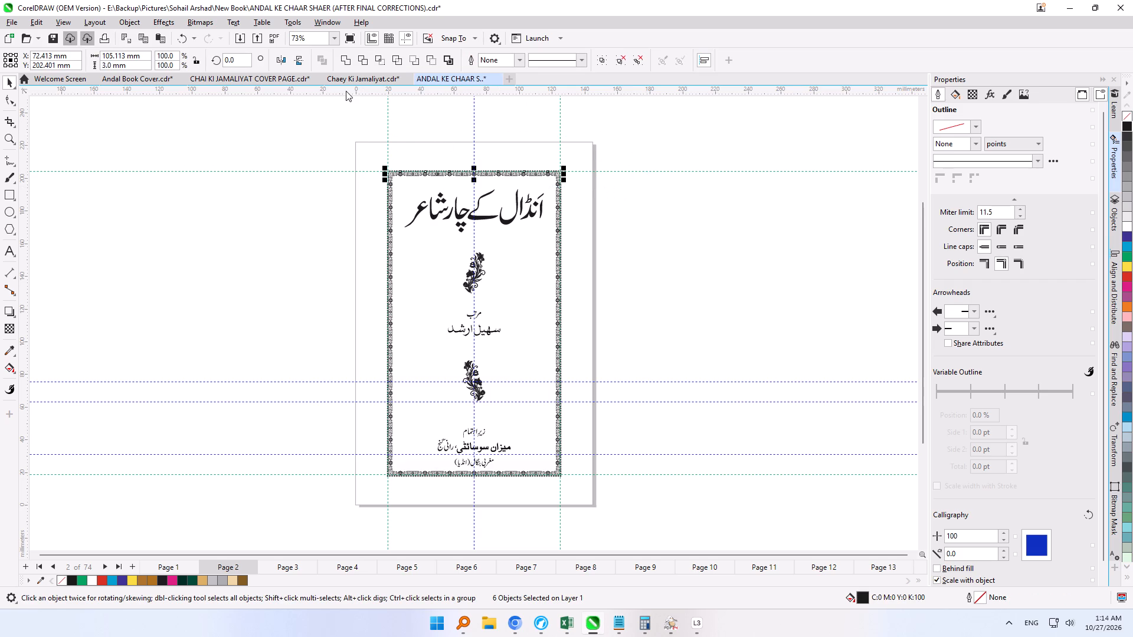
pyautogui.click(367, 80)
pyautogui.hotkey('ctrl', 'v')
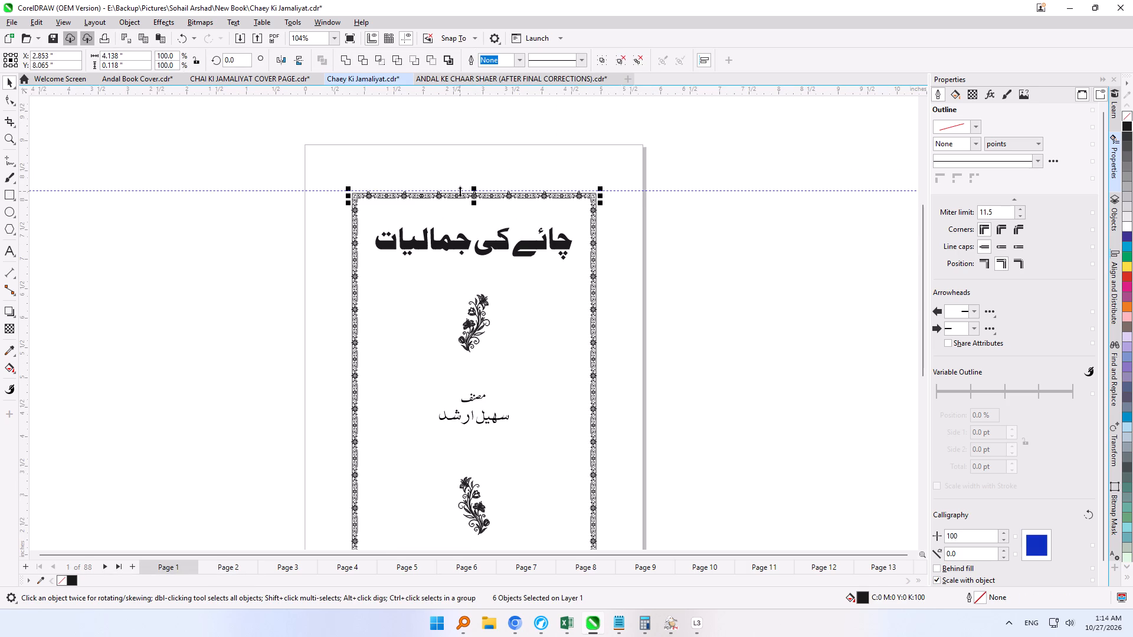
# Group everything on page 1, including the title, author, publisher lines, ornaments and the completed border.
pyautogui.moveTo(926, 254); pyautogui.dragTo(944, 291)
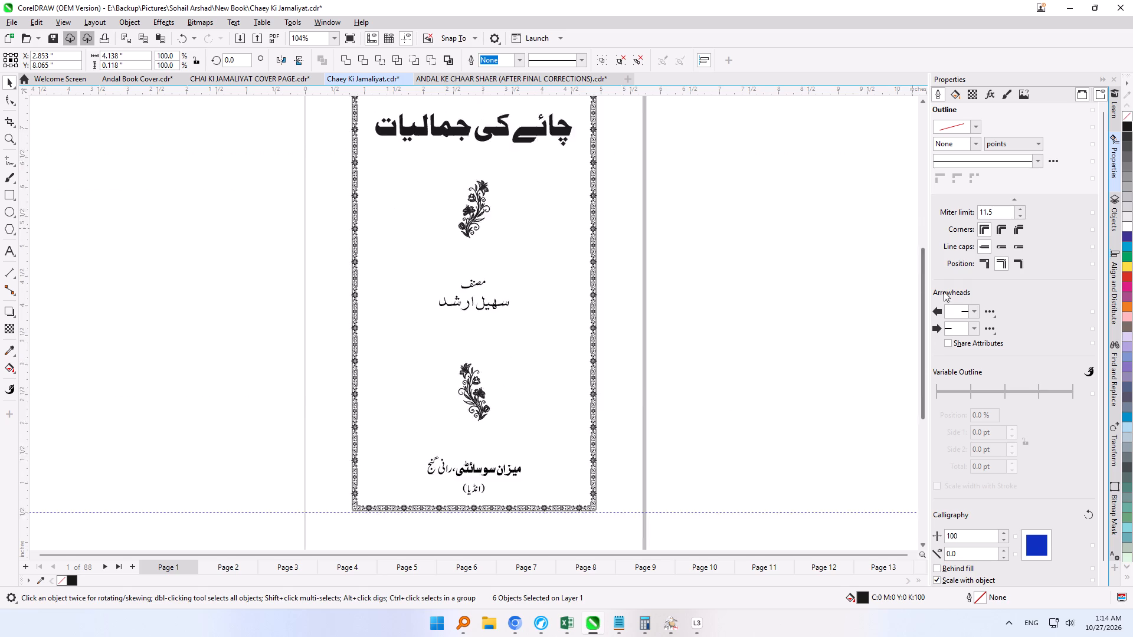
pyautogui.moveTo(944, 291); pyautogui.dragTo(954, 231)
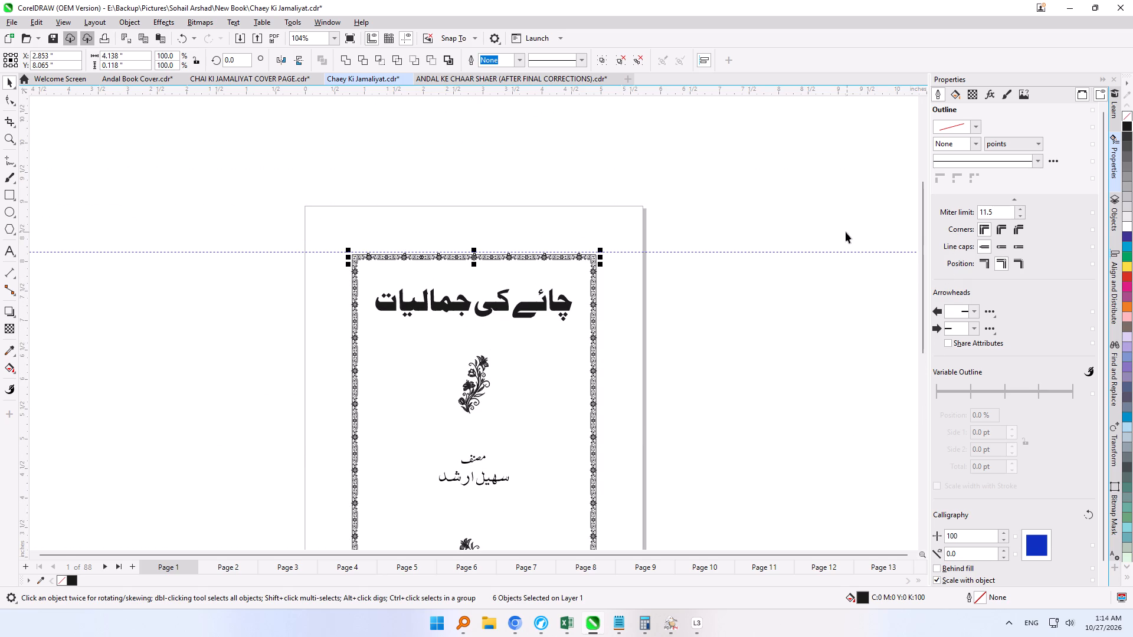
pyautogui.hotkey('ctrl', 'a')
pyautogui.hotkey('ctrl', 'g')
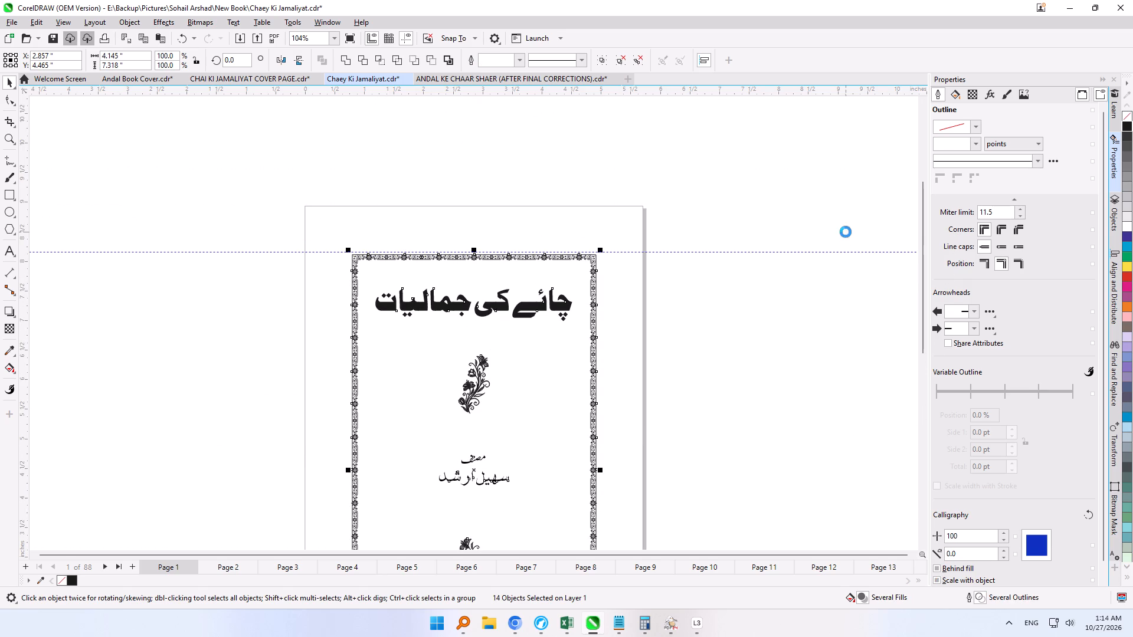
# On page 2, fill the English publication details block with black and move it down about 0.3 inch.
pyautogui.click(241, 569)
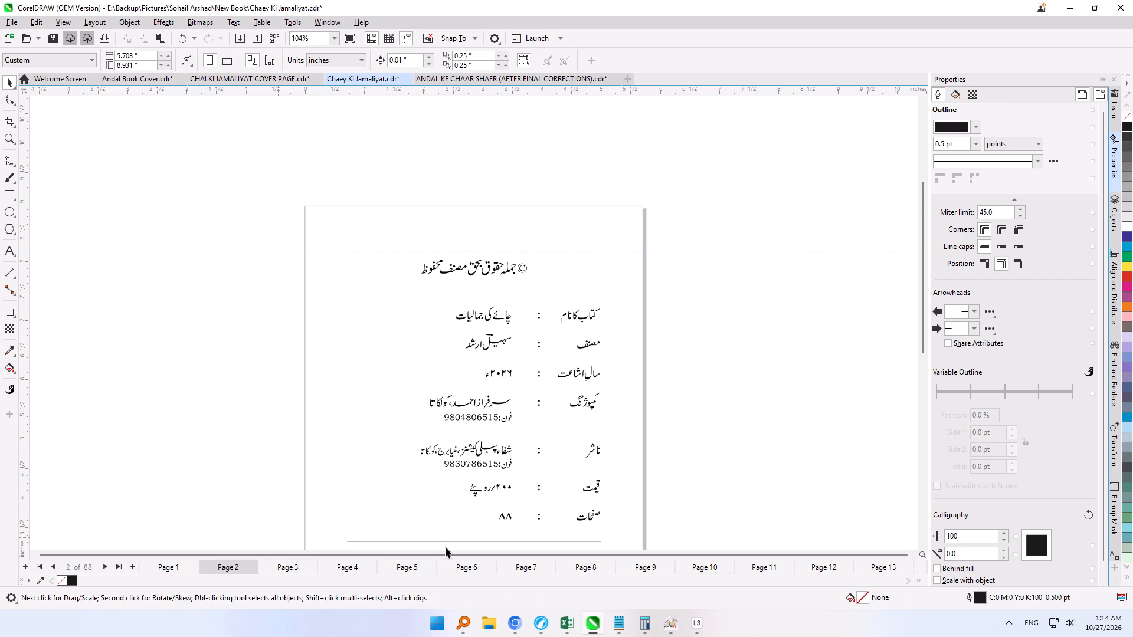
pyautogui.moveTo(922, 280); pyautogui.dragTo(923, 281)
pyautogui.moveTo(923, 281); pyautogui.dragTo(923, 352)
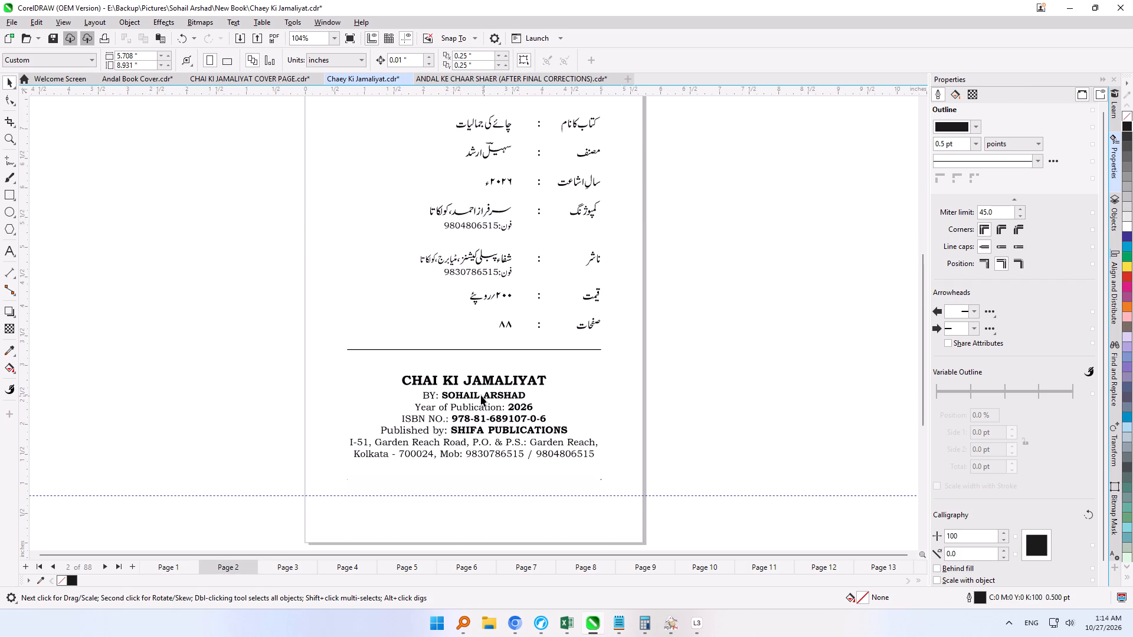
pyautogui.moveTo(257, 364); pyautogui.dragTo(708, 472)
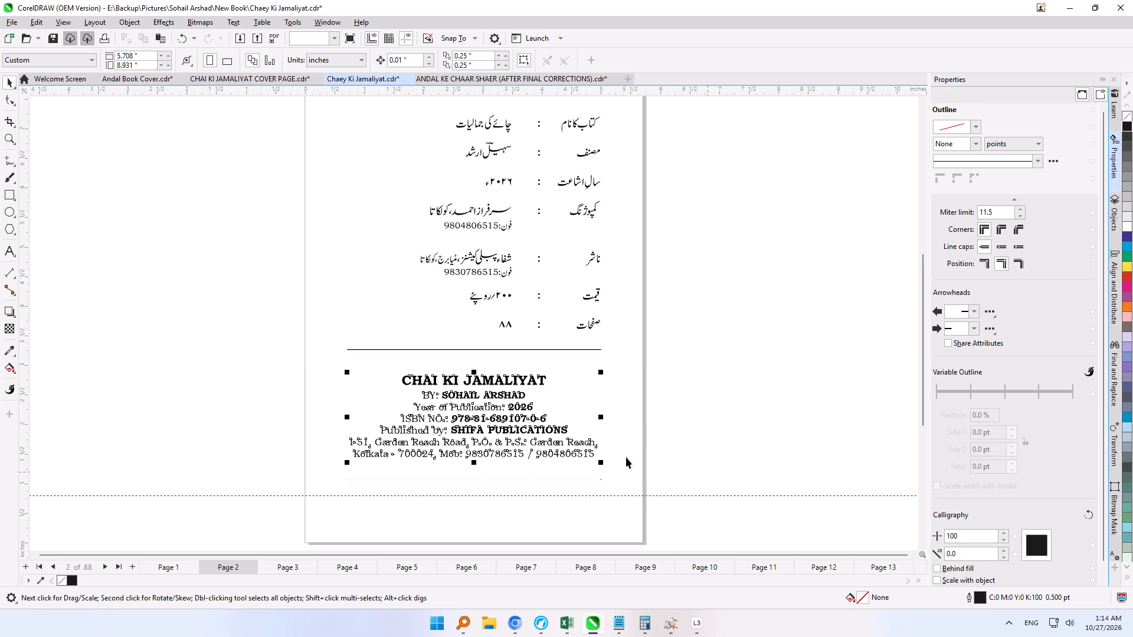
pyautogui.click(1127, 125)
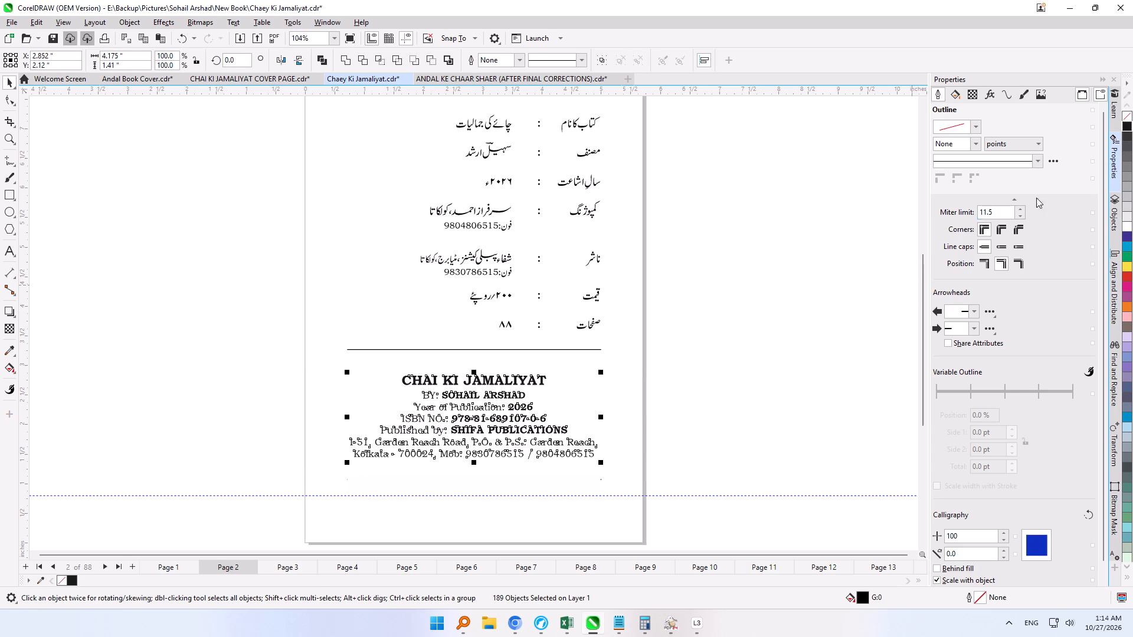
pyautogui.moveTo(475, 419); pyautogui.dragTo(476, 436)
# Move the horizontal divider line above the English publication details down to Y about 2.93 inches.
pyautogui.click(474, 349)
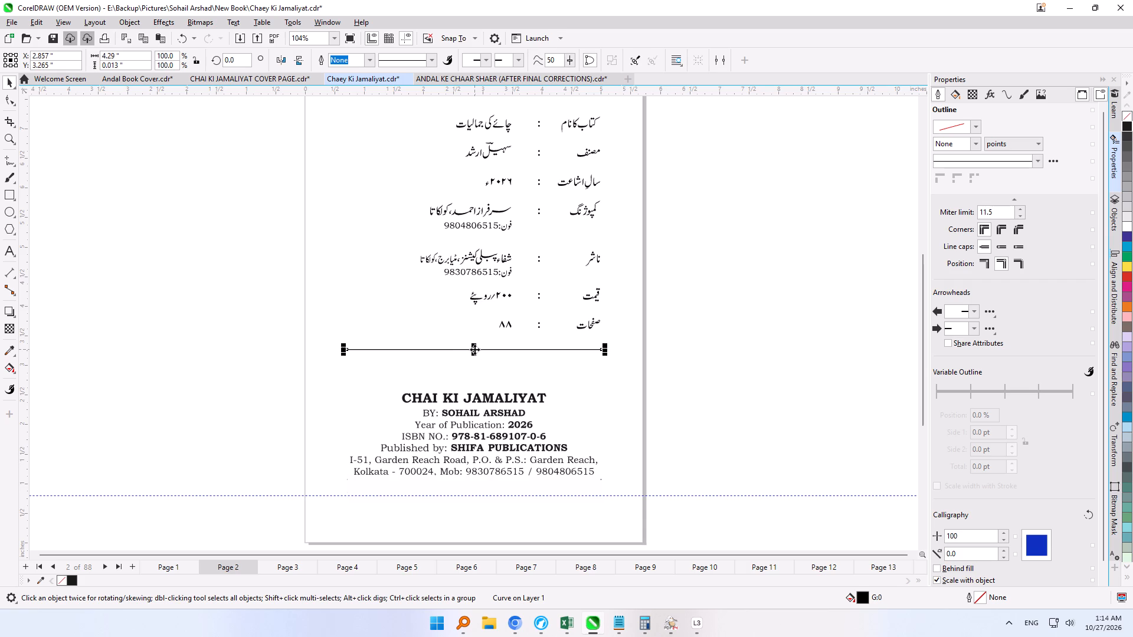
pyautogui.moveTo(474, 349); pyautogui.dragTo(474, 369)
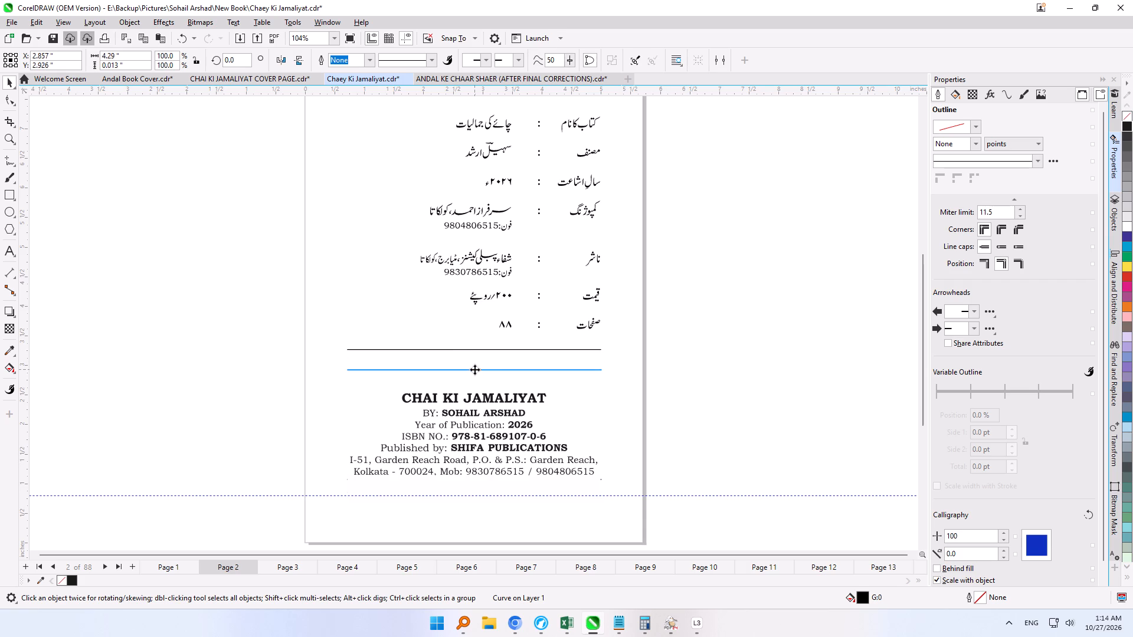
pyautogui.click(797, 413)
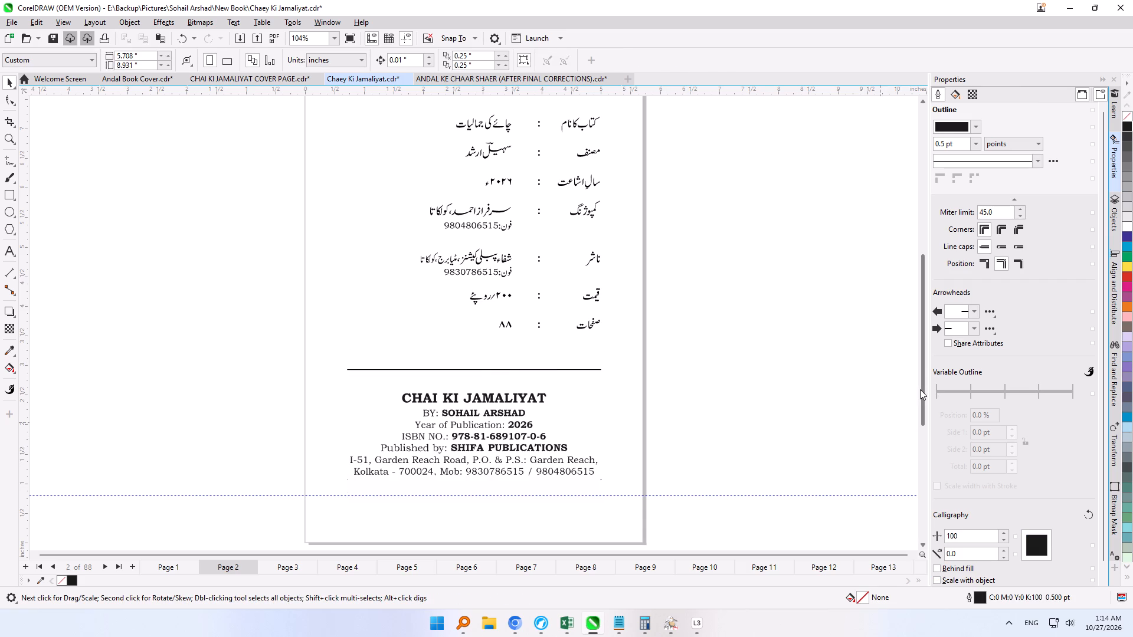
# Review the top of copyright page 2, the contents list on page 3 and the lower parts of pages 4 to 7.
pyautogui.moveTo(922, 389); pyautogui.dragTo(938, 308)
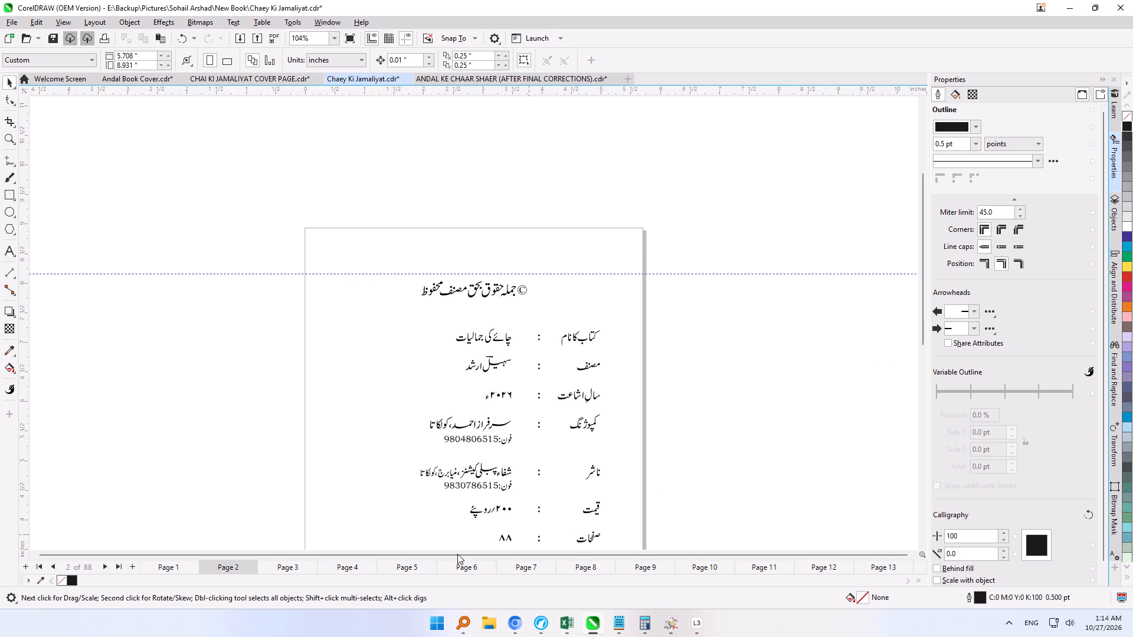
pyautogui.click(287, 566)
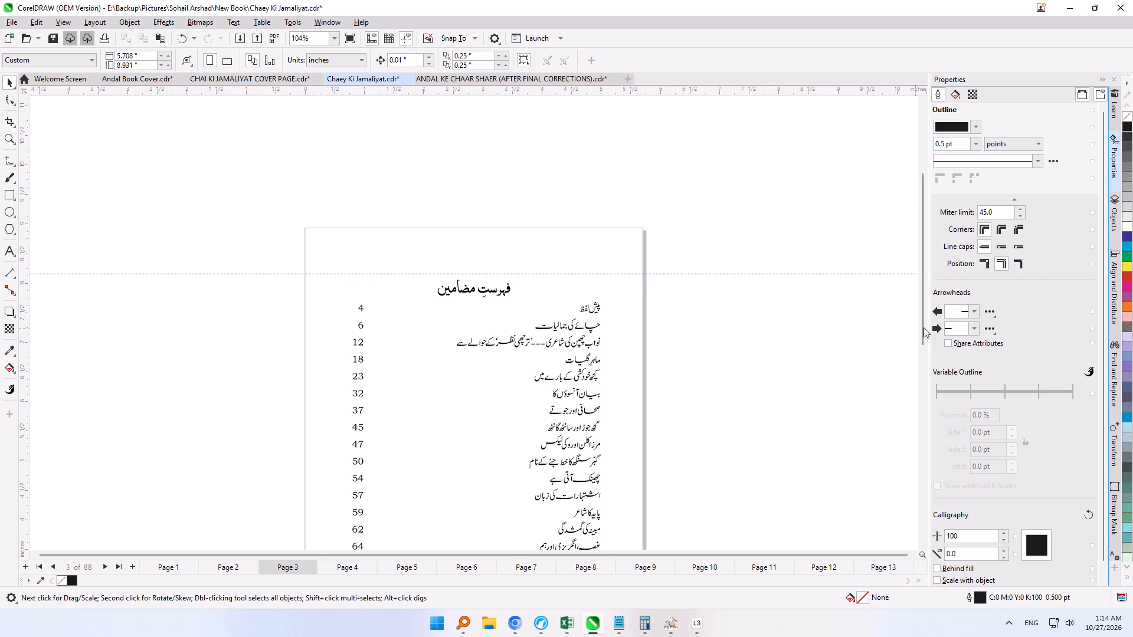
pyautogui.moveTo(924, 327); pyautogui.dragTo(928, 408)
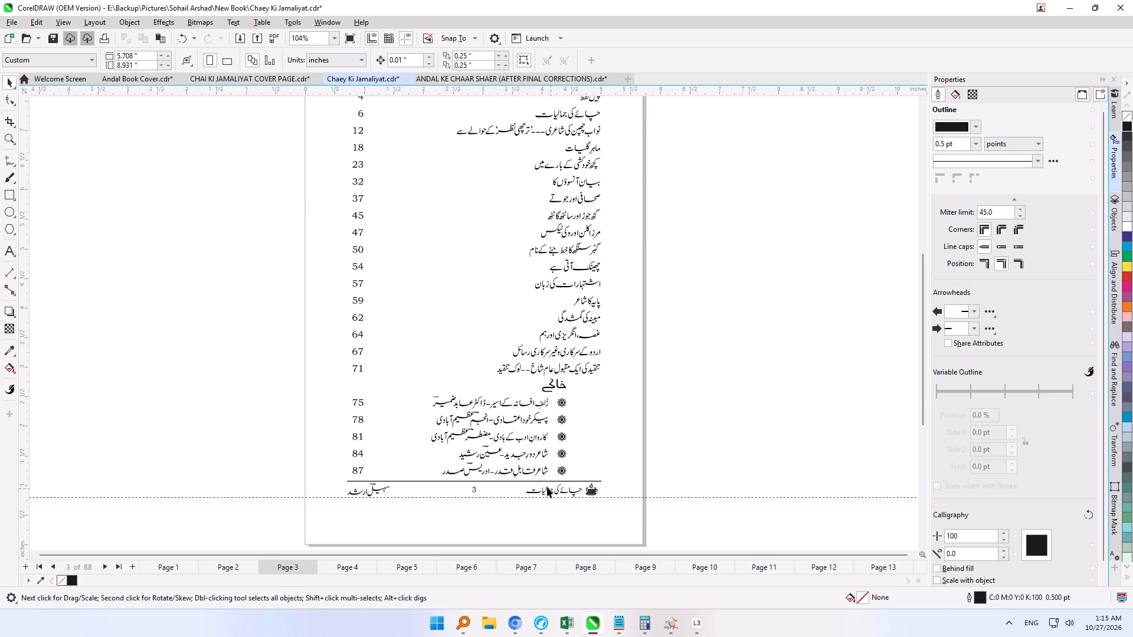
pyautogui.click(338, 566)
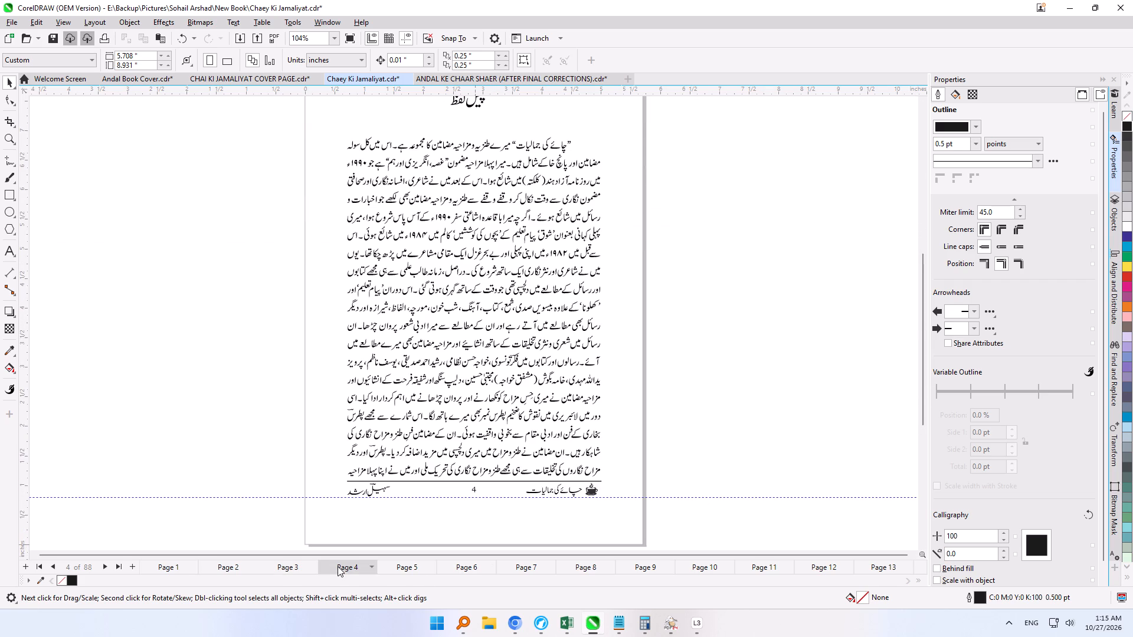
pyautogui.click(411, 567)
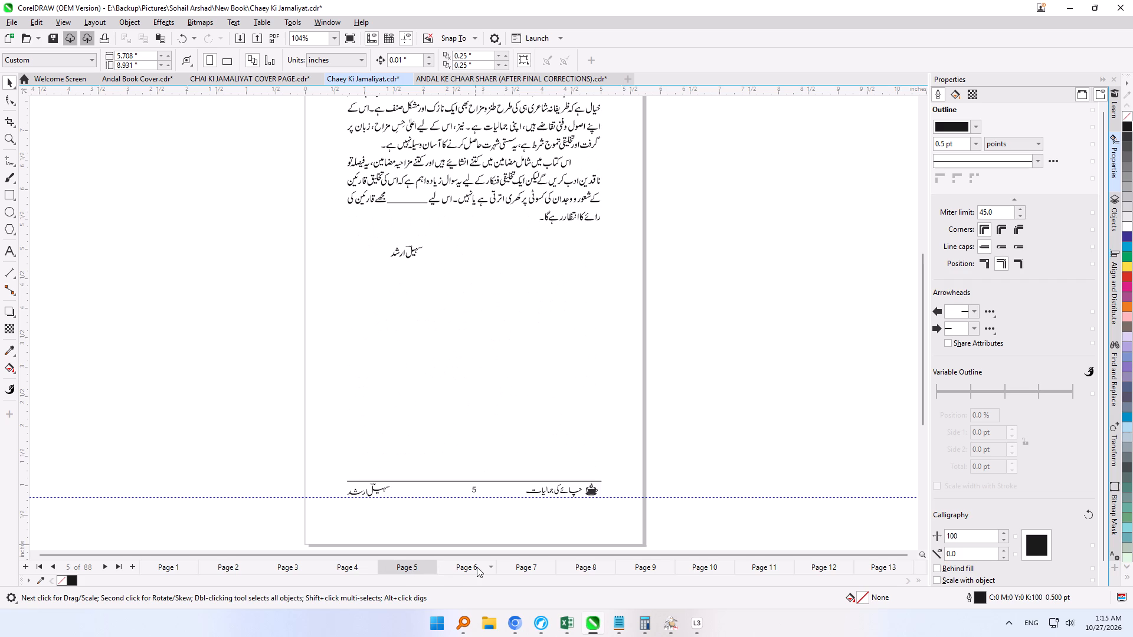
pyautogui.click(477, 567)
pyautogui.click(521, 567)
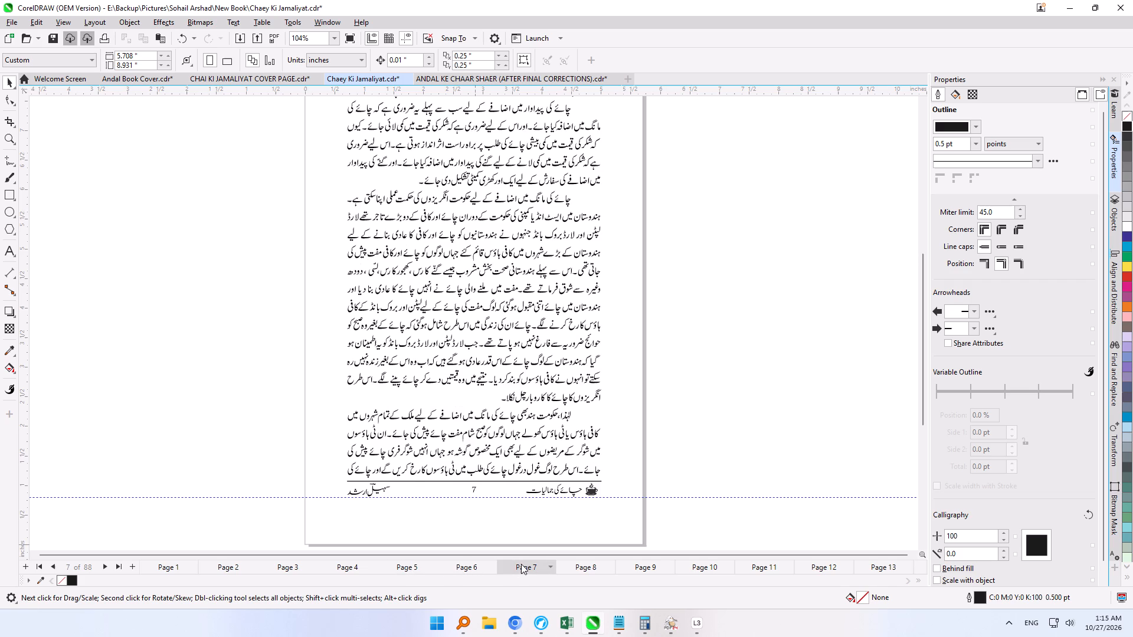
# Inspect the teacup icon at the end of the page 7 footer up close, plus the overall page layout.
pyautogui.click(19, 141)
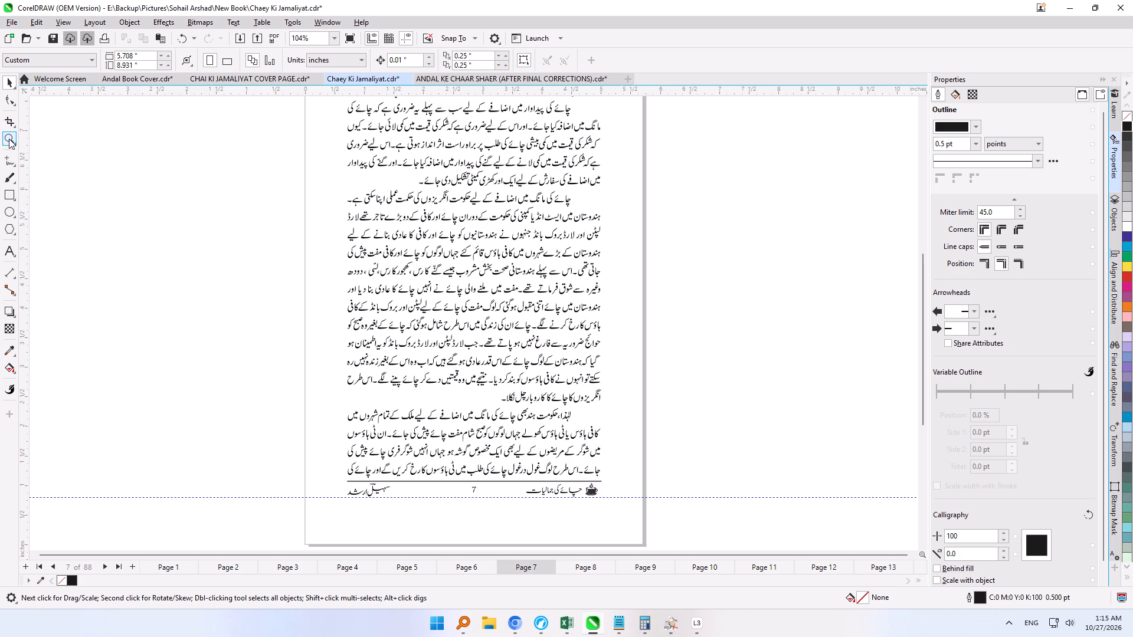
pyautogui.click(10, 139)
pyautogui.moveTo(574, 480); pyautogui.dragTo(631, 508)
pyautogui.scroll(1, 631, 508)
pyautogui.scroll(-1, 631, 508)
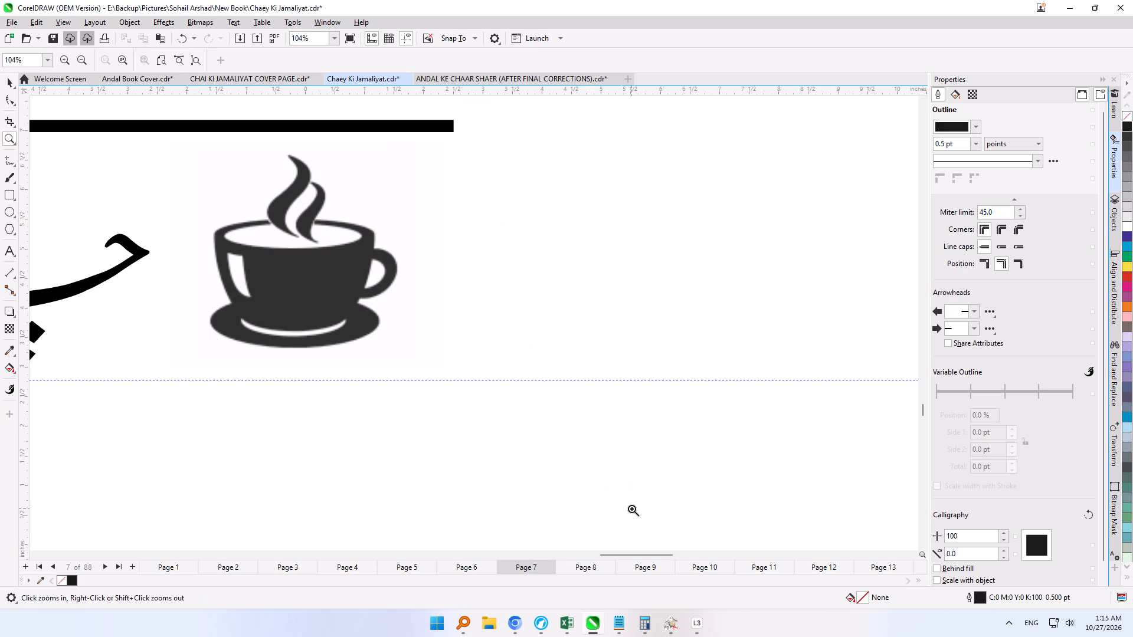
pyautogui.rightClick(406, 393)
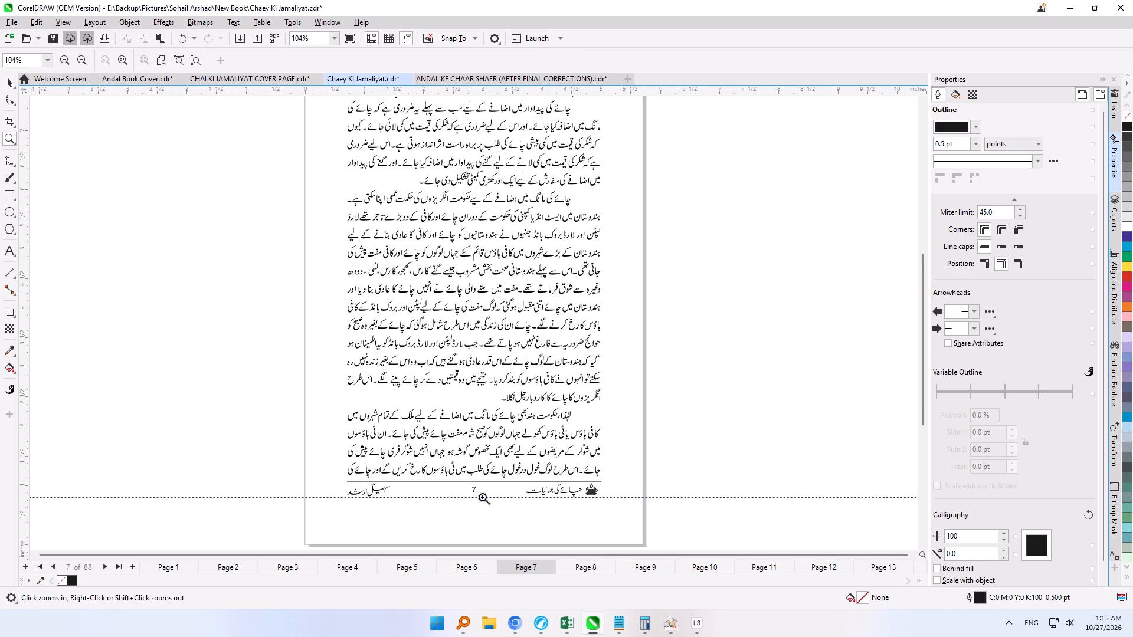
pyautogui.press('F4')
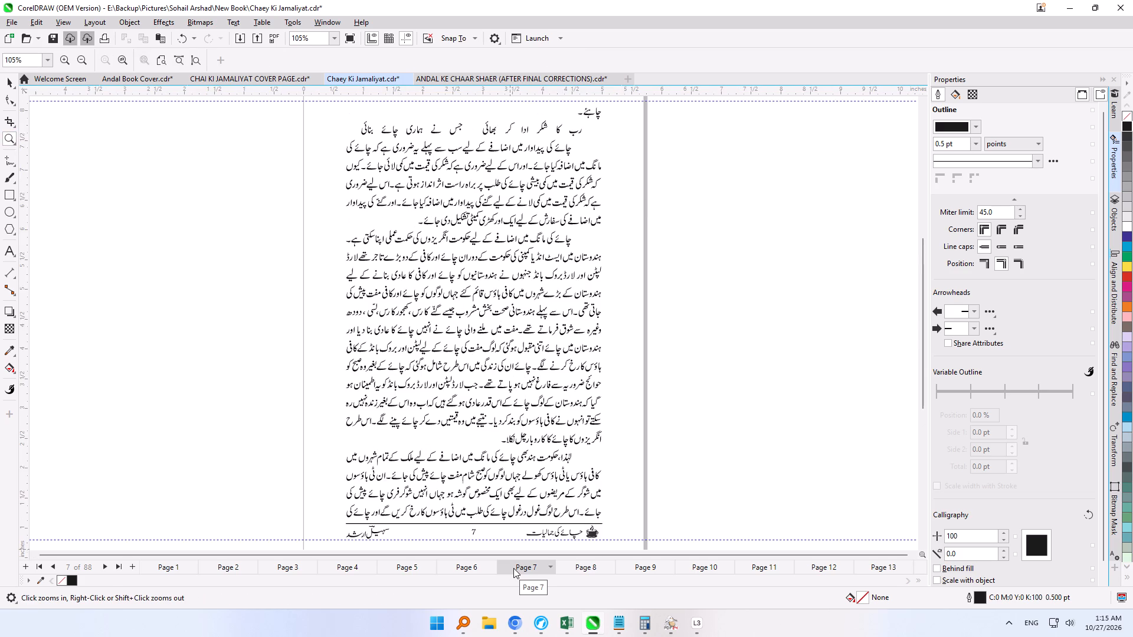
pyautogui.rightClick(523, 388)
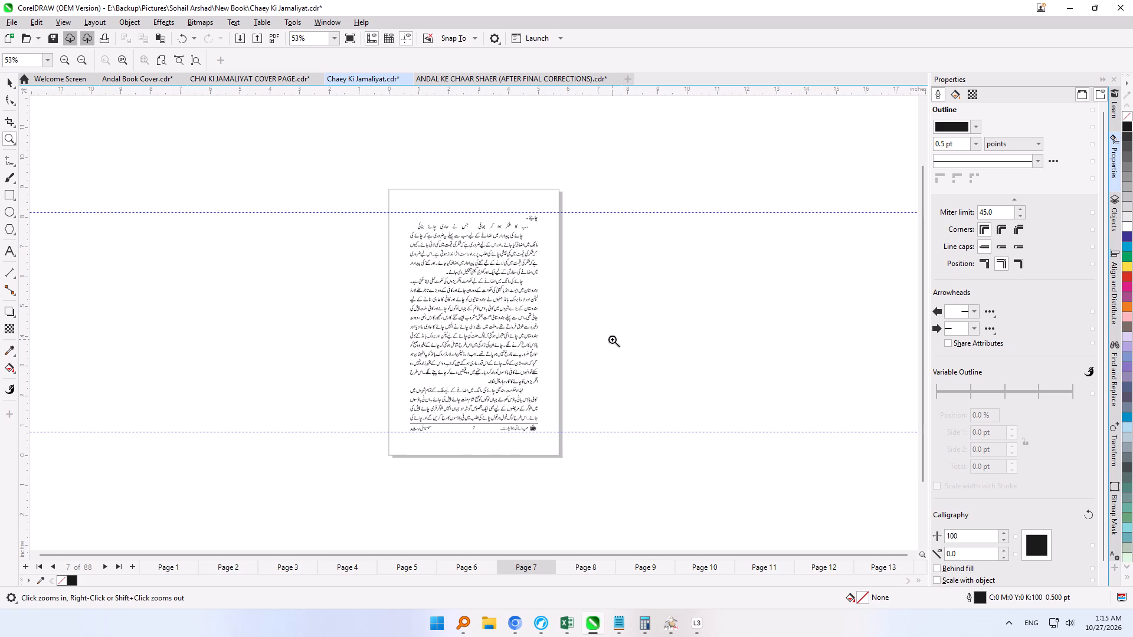
# Change the document's measurement units to millimetres.
pyautogui.click(11, 83)
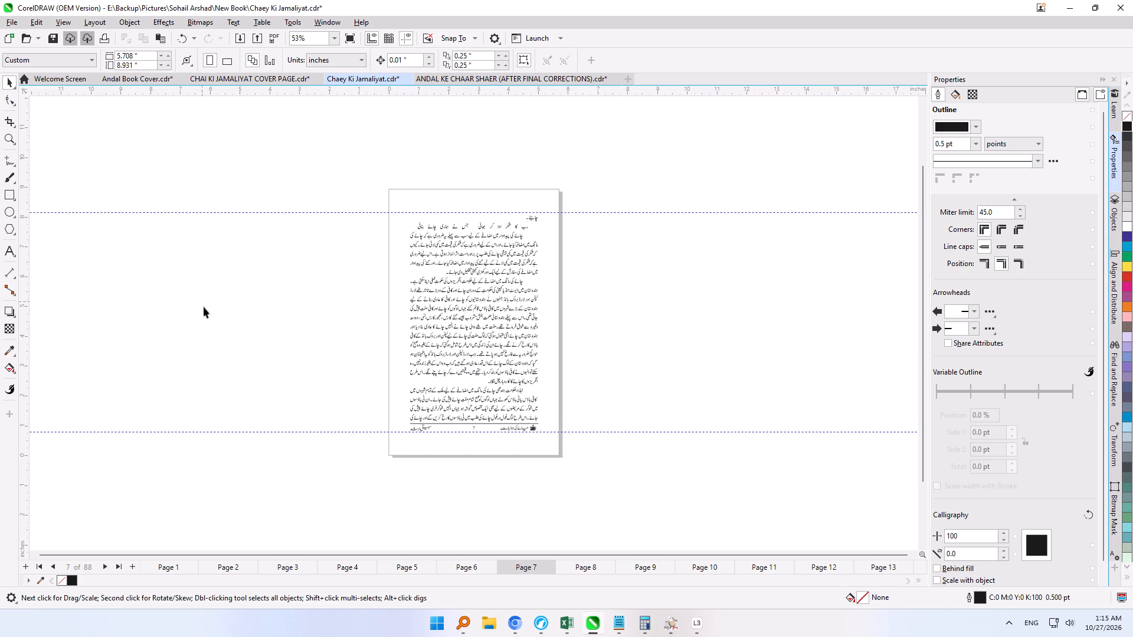
pyautogui.click(204, 307)
pyautogui.click(342, 60)
pyautogui.click(340, 84)
pyautogui.click(304, 333)
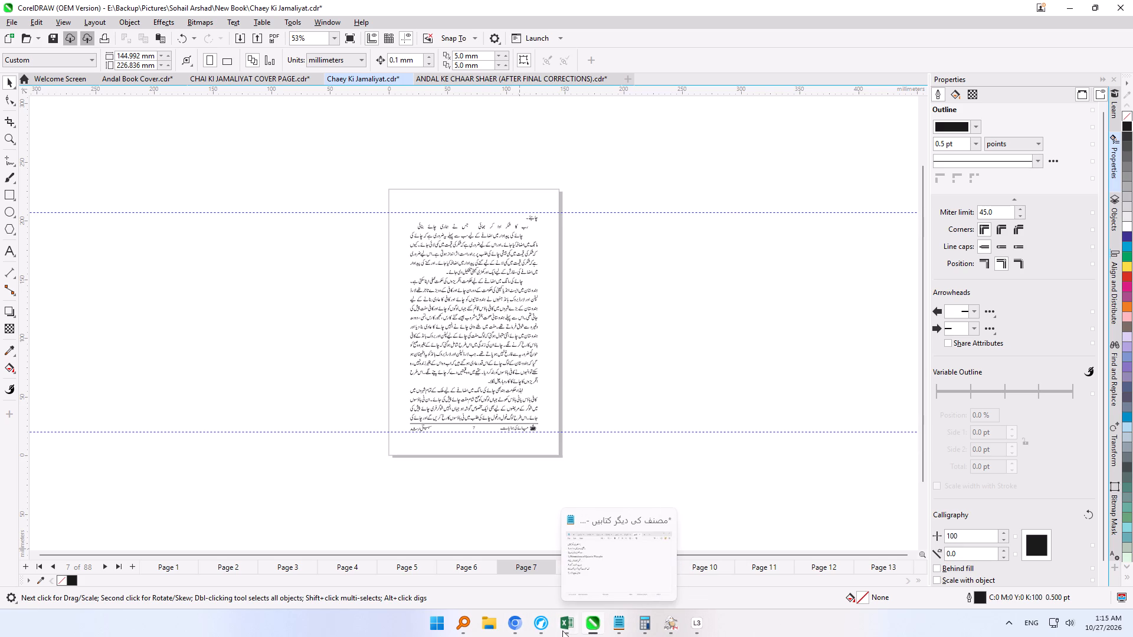
# Search Everything for "jamali", open CHAEY KI JAMALIYAT.INP in InPage and check its page setup.
pyautogui.click(460, 628)
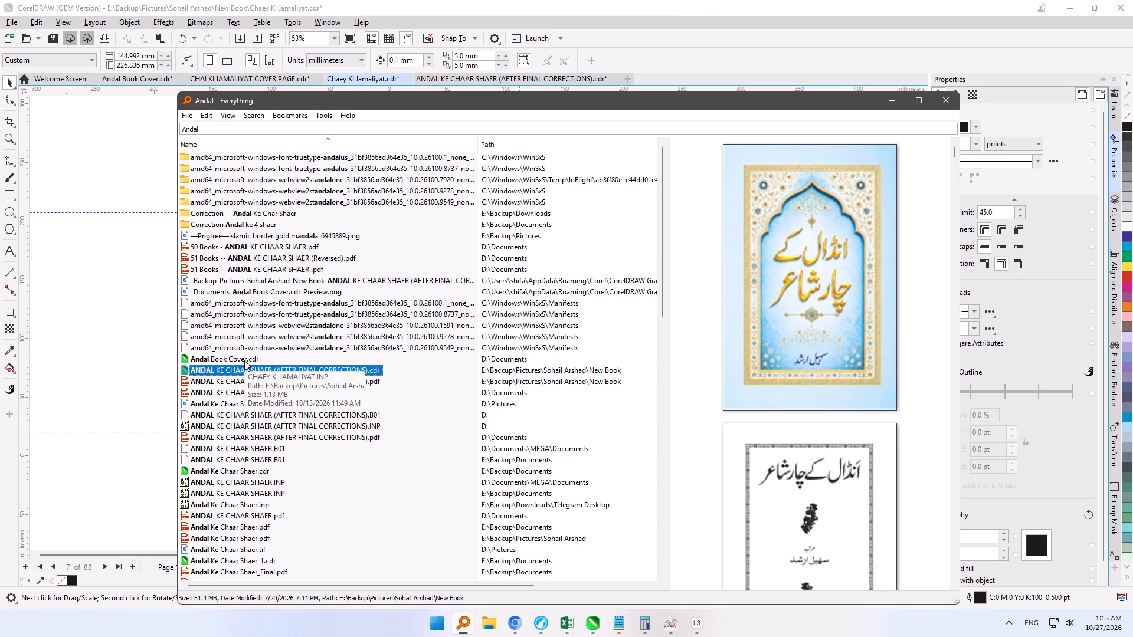
pyautogui.doubleClick(233, 130)
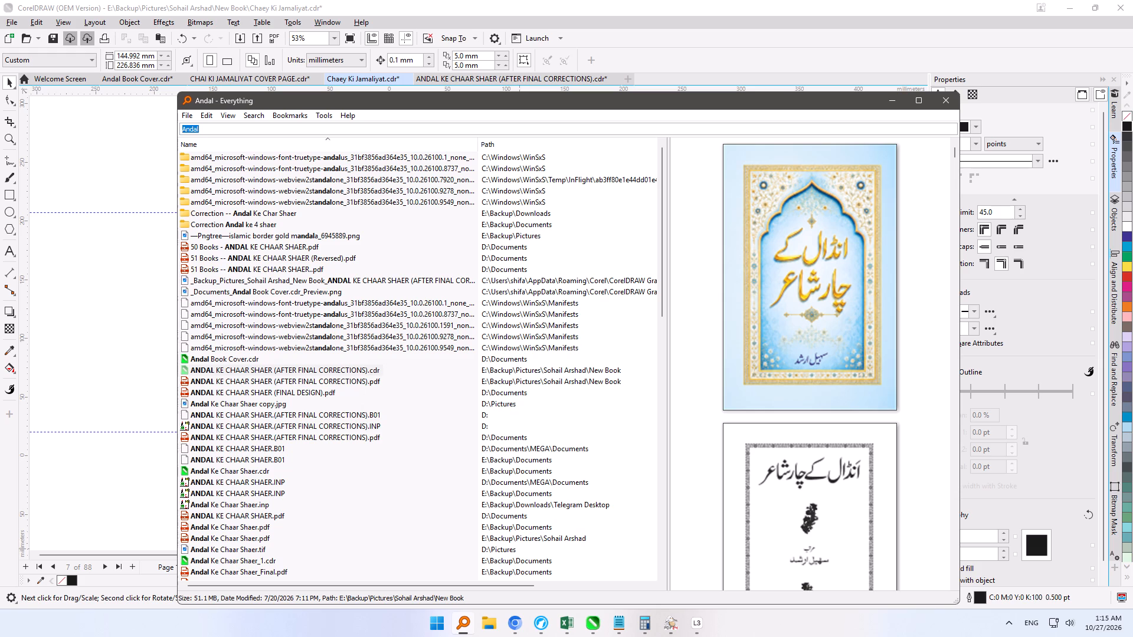
pyautogui.write('jamali')
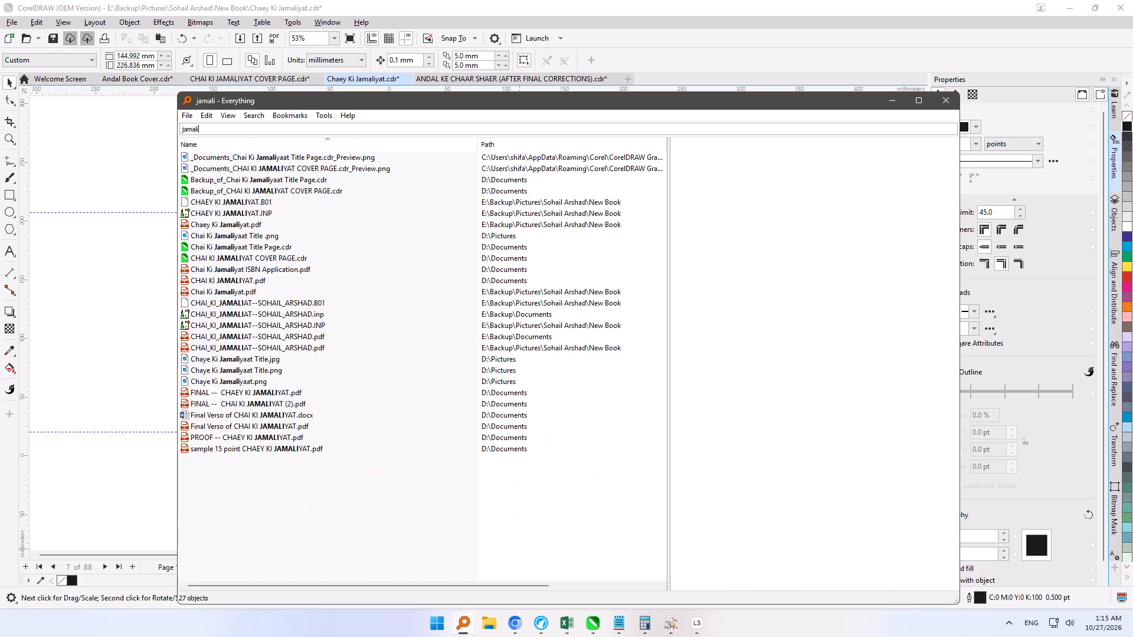
pyautogui.doubleClick(240, 211)
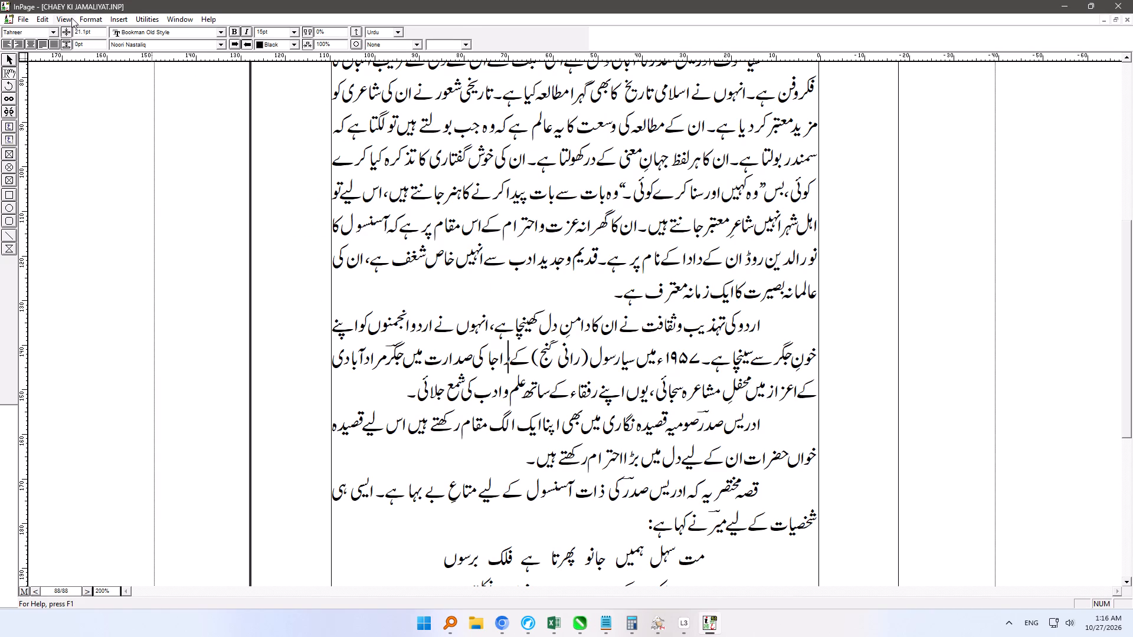
pyautogui.click(71, 17)
pyautogui.click(117, 208)
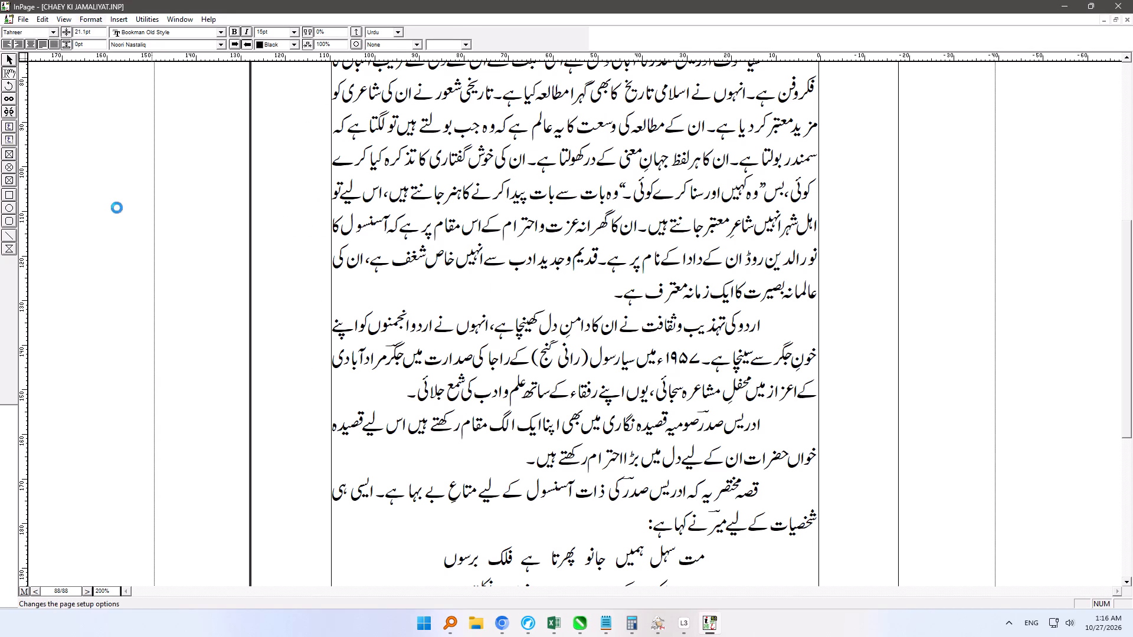
pyautogui.click(667, 297)
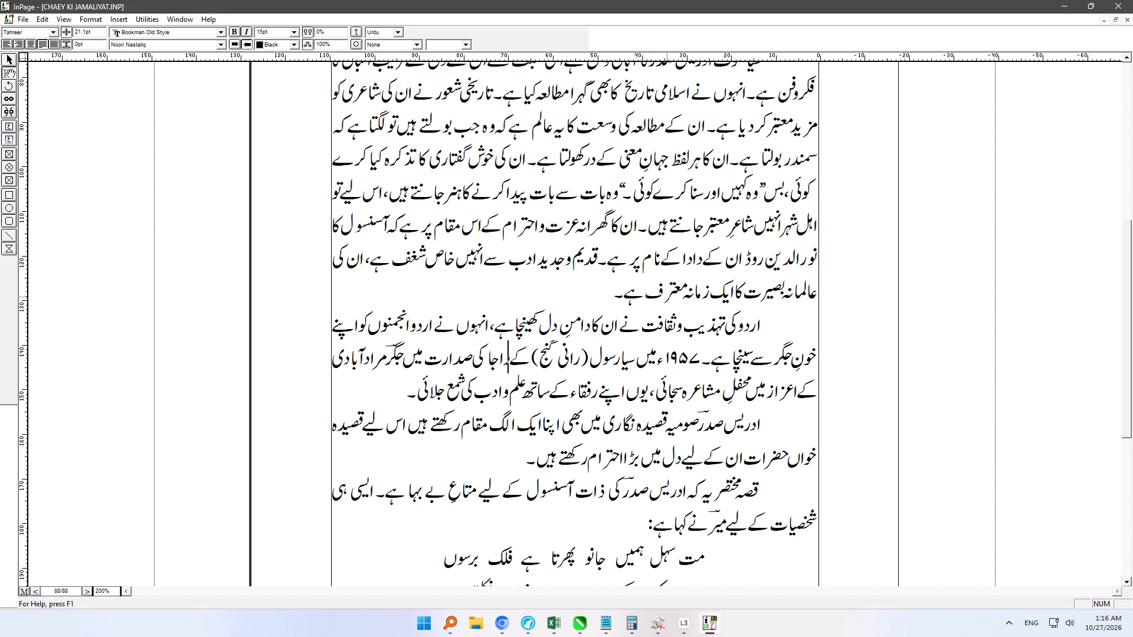
# Back in CorelDRAW, set the page size of Chaey Ki Jamaliyat.cdr to 145 mm wide by 227 mm high.
pyautogui.click(582, 624)
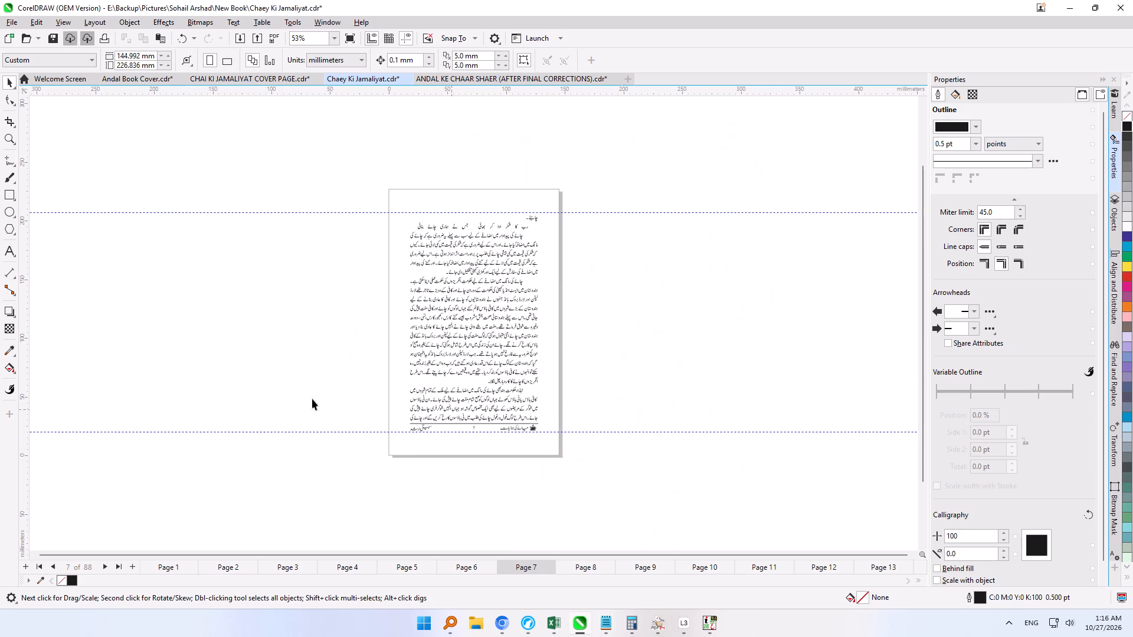
pyautogui.click(304, 373)
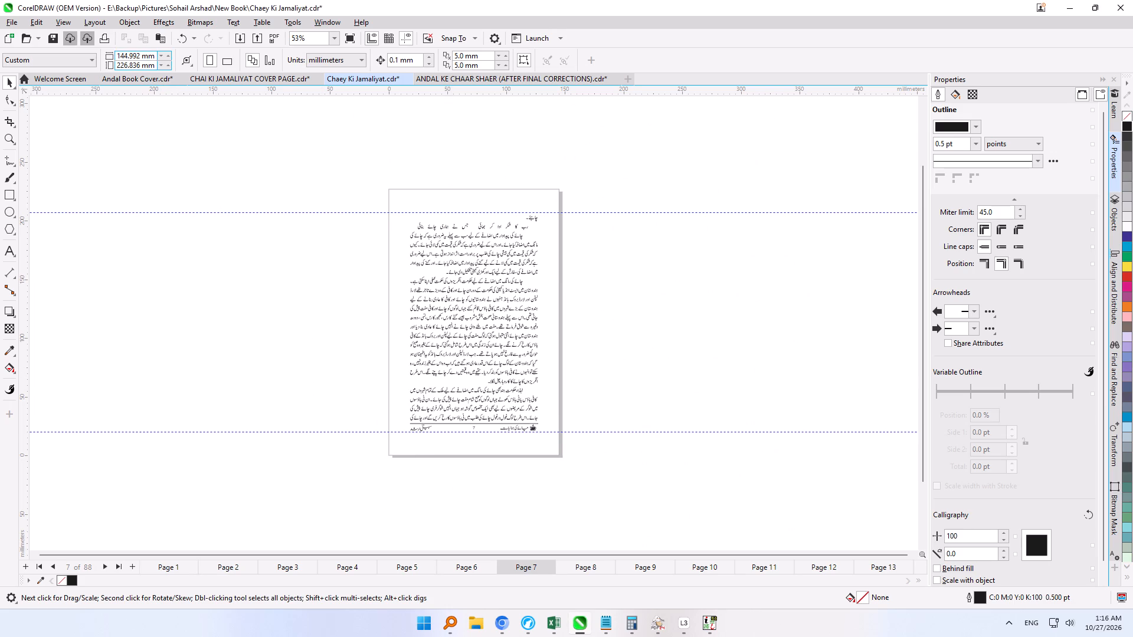
pyautogui.doubleClick(119, 55)
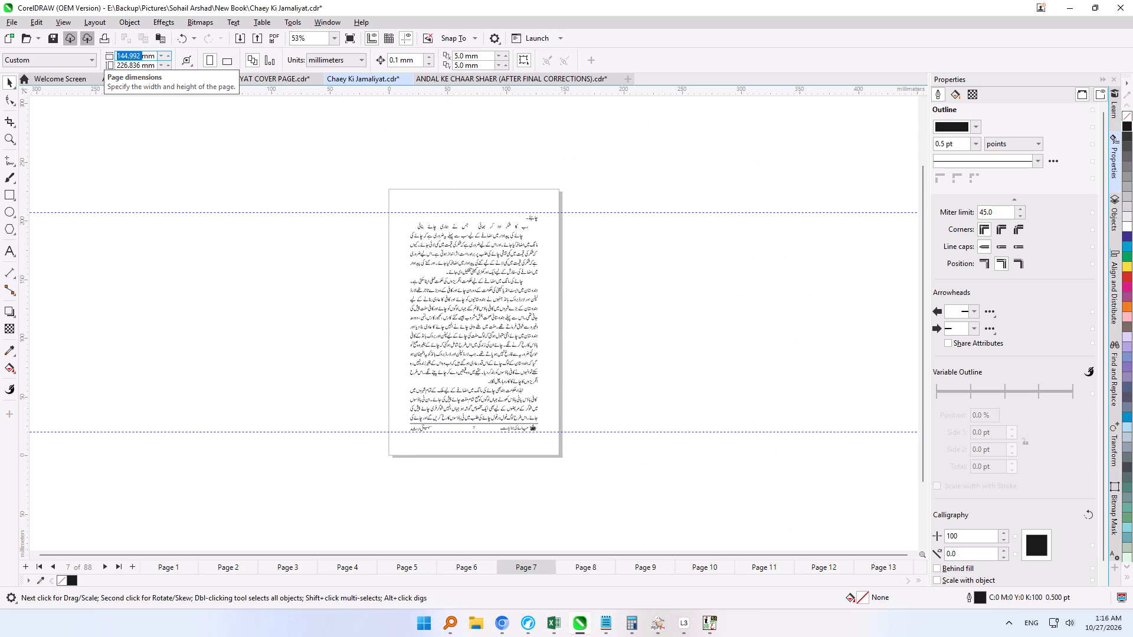
pyautogui.write('145')
pyautogui.press('Tab')
pyautogui.write('227')
pyautogui.press('Return')
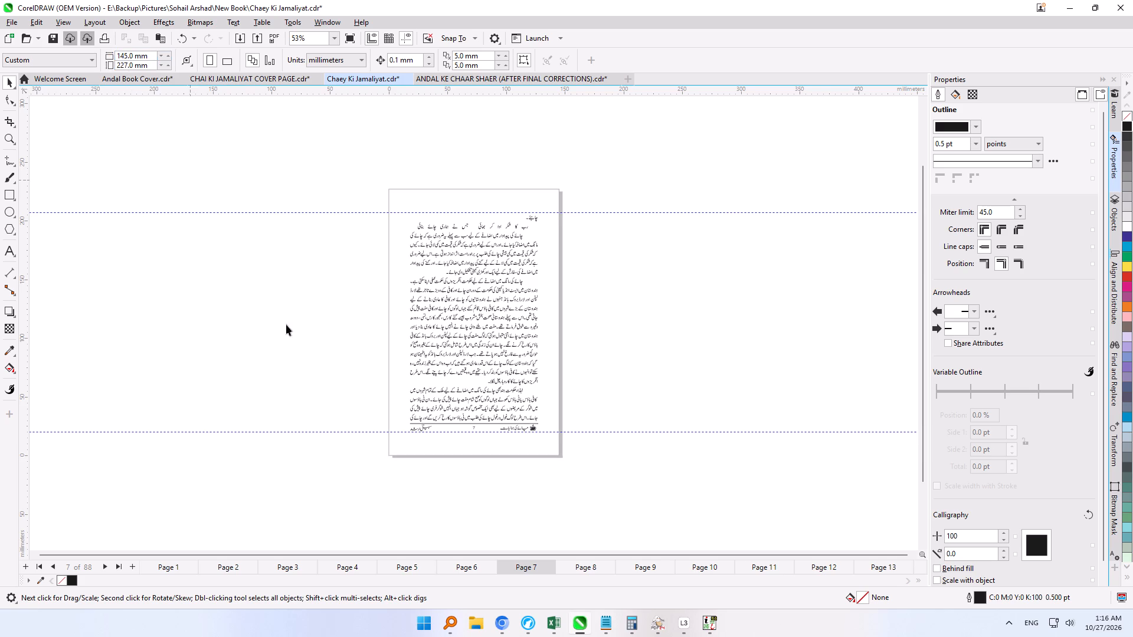
# Review pages 8 to 81 one after another, checking the text blocks, headings and footers against the page edges and guidelines.
pyautogui.click(585, 567)
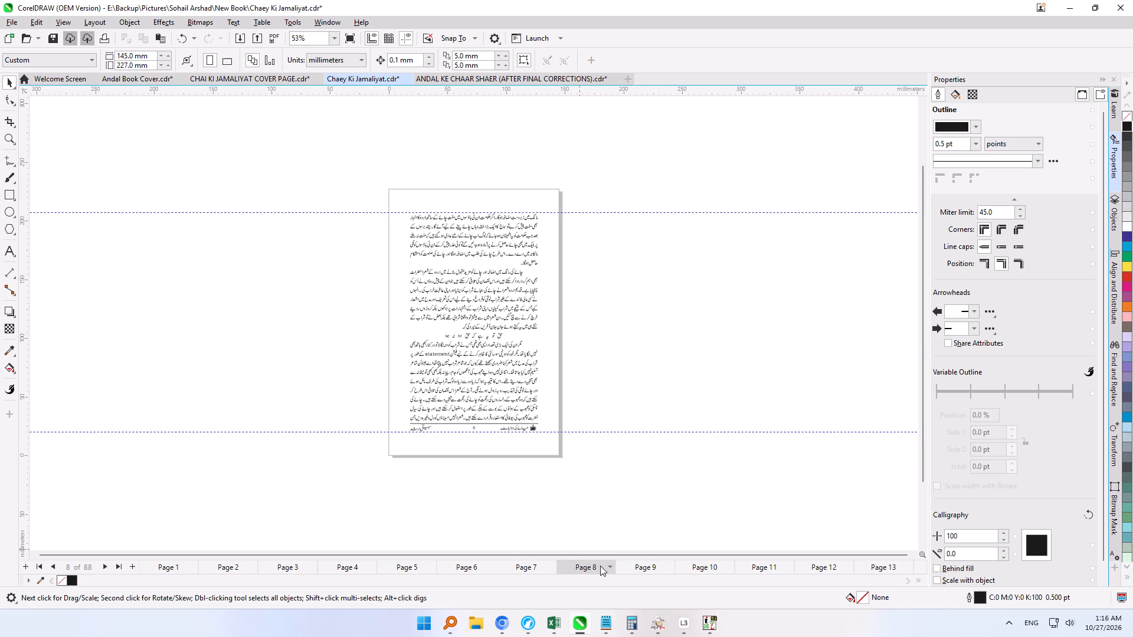
pyautogui.click(641, 566)
pyautogui.click(716, 567)
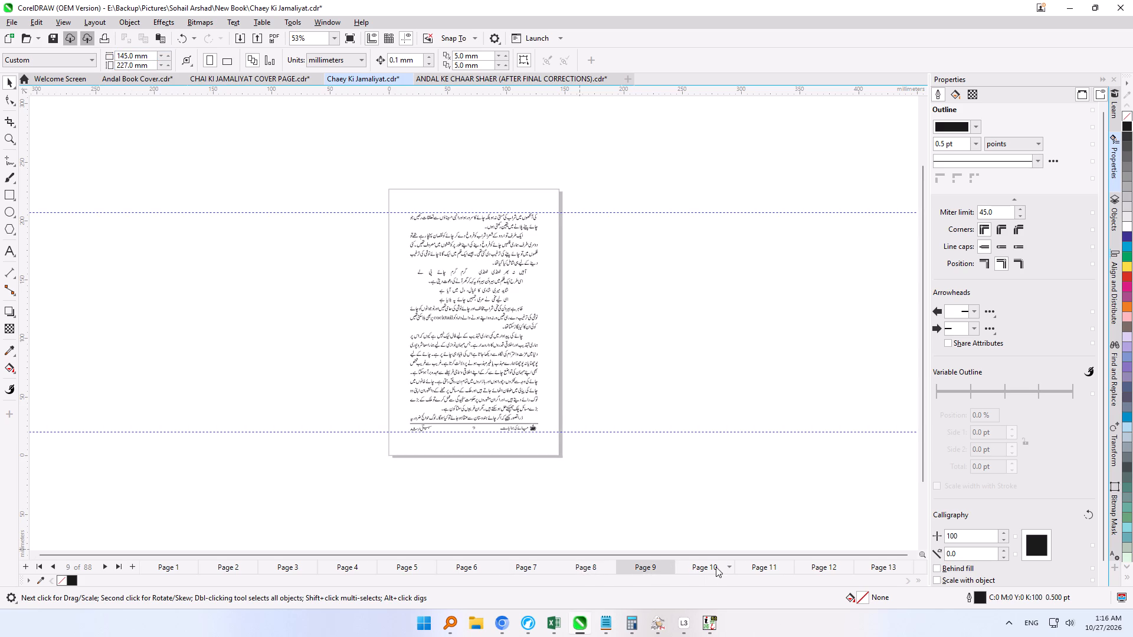
pyautogui.click(765, 566)
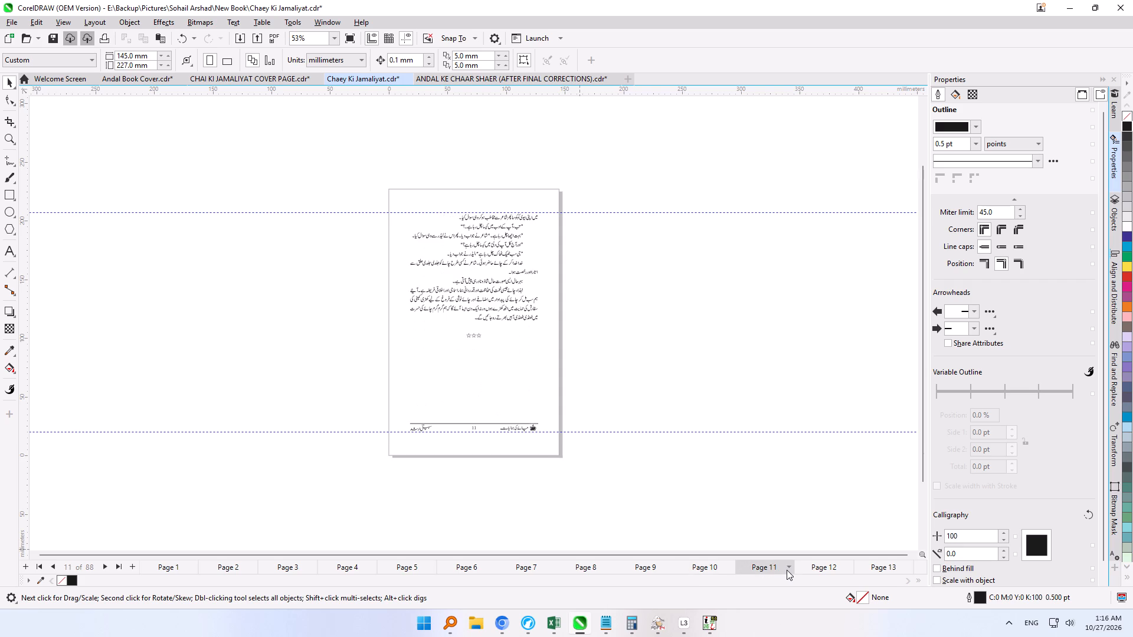
pyautogui.click(820, 567)
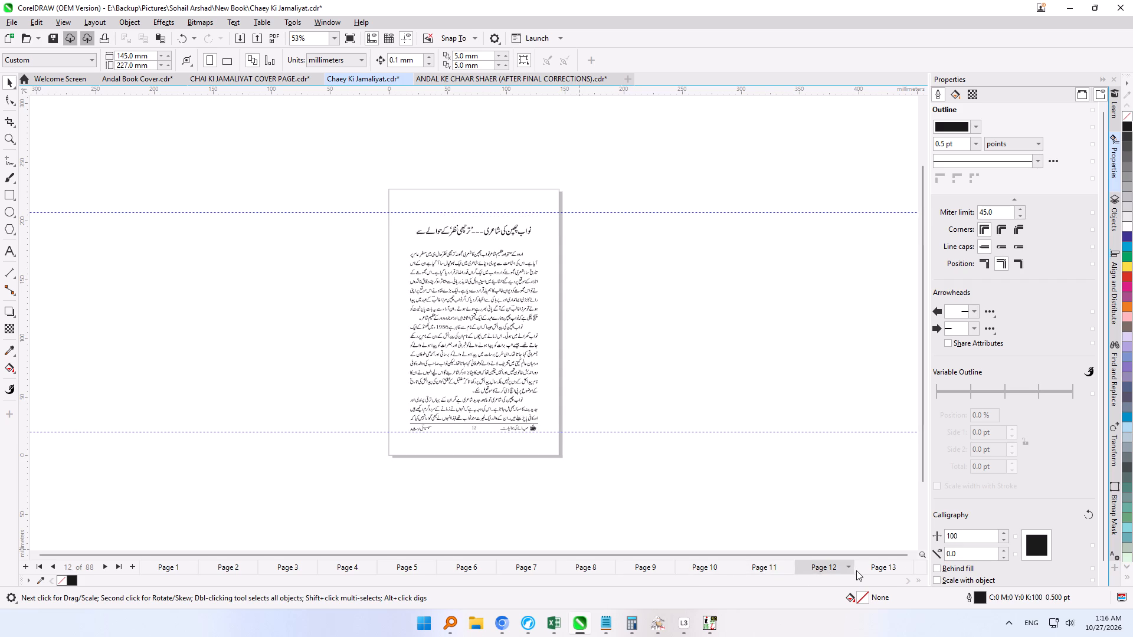
pyautogui.click(885, 570)
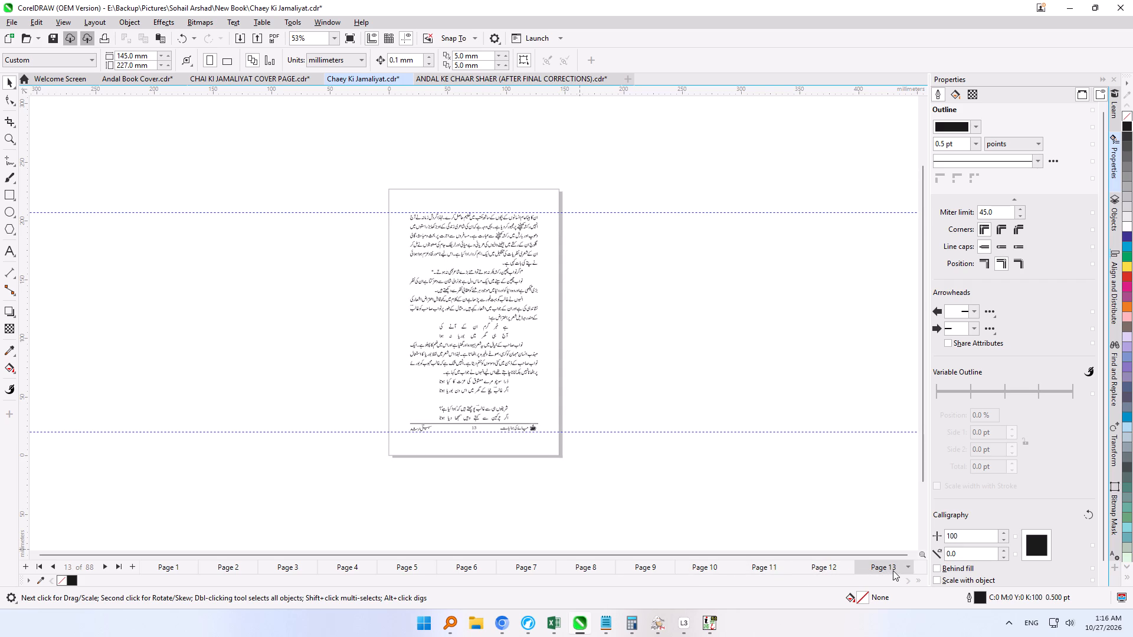
pyautogui.press('pagedown')
pyautogui.press('pagedown')
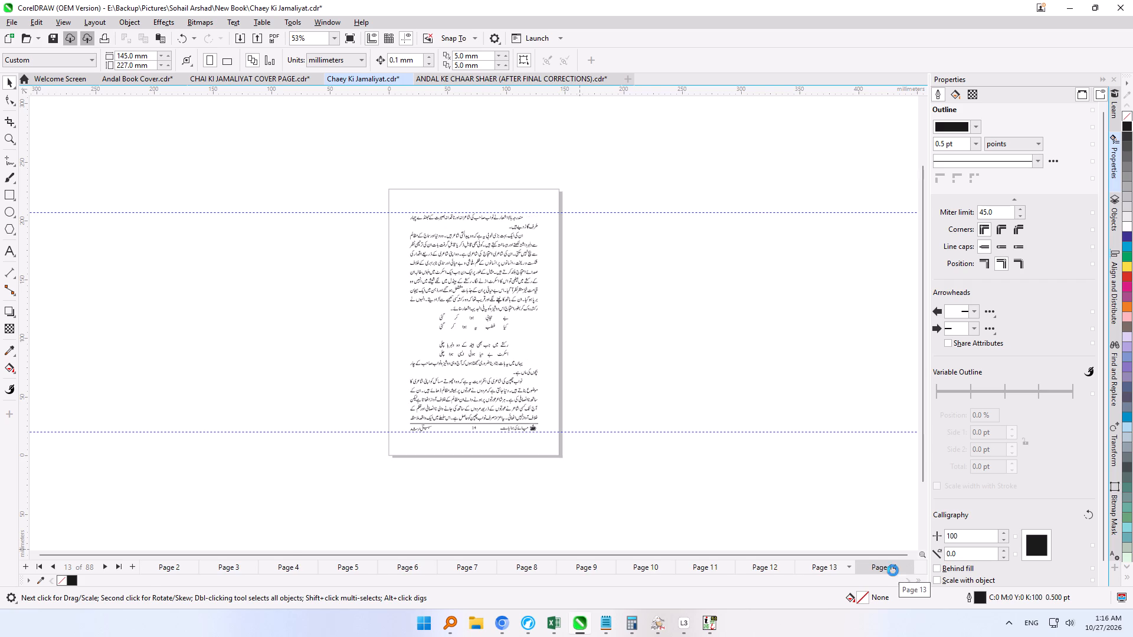
pyautogui.press('pagedown')
pyautogui.press('pagedown')
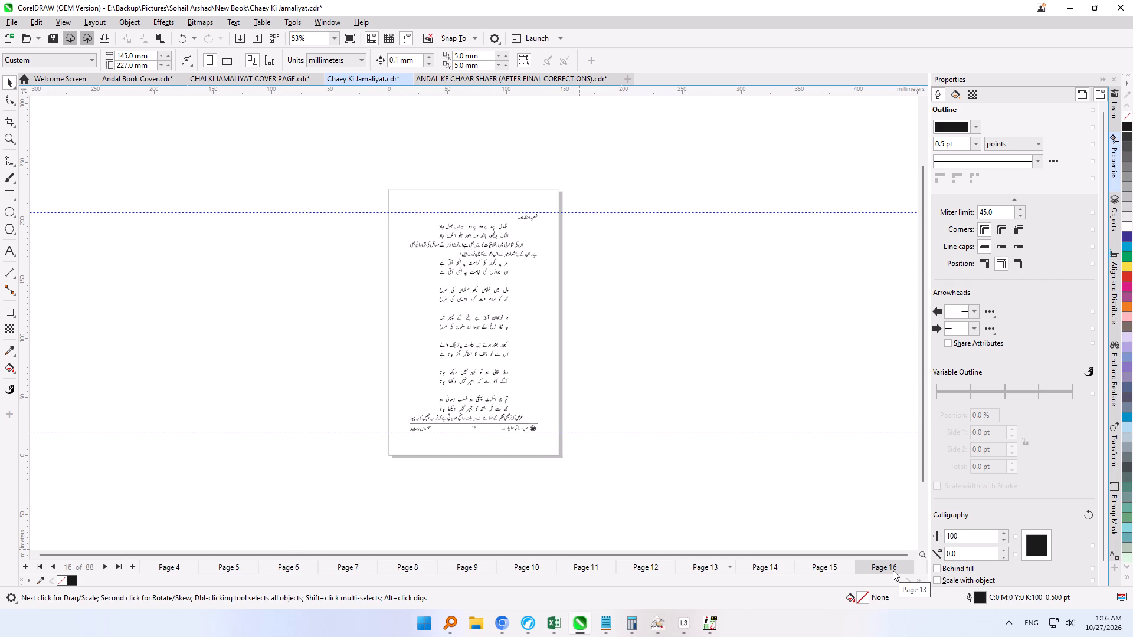
pyautogui.press('pagedown')
pyautogui.press('pagedown')
pyautogui.press('pagedown')
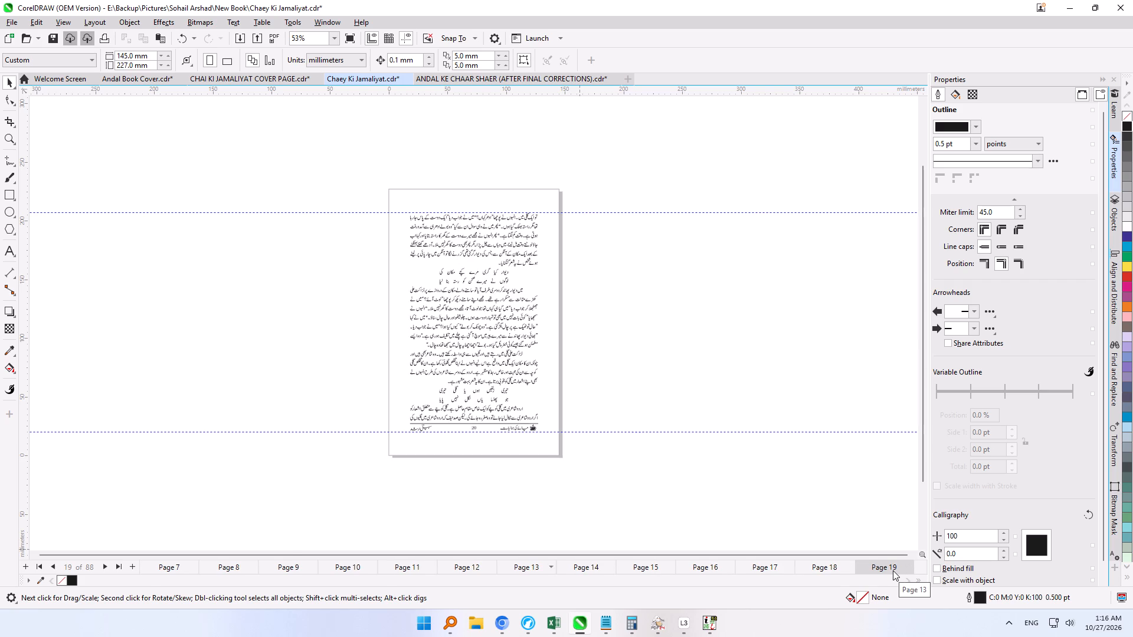
pyautogui.press('pagedown')
pyautogui.press('pagedown')
pyautogui.press('pagedown')
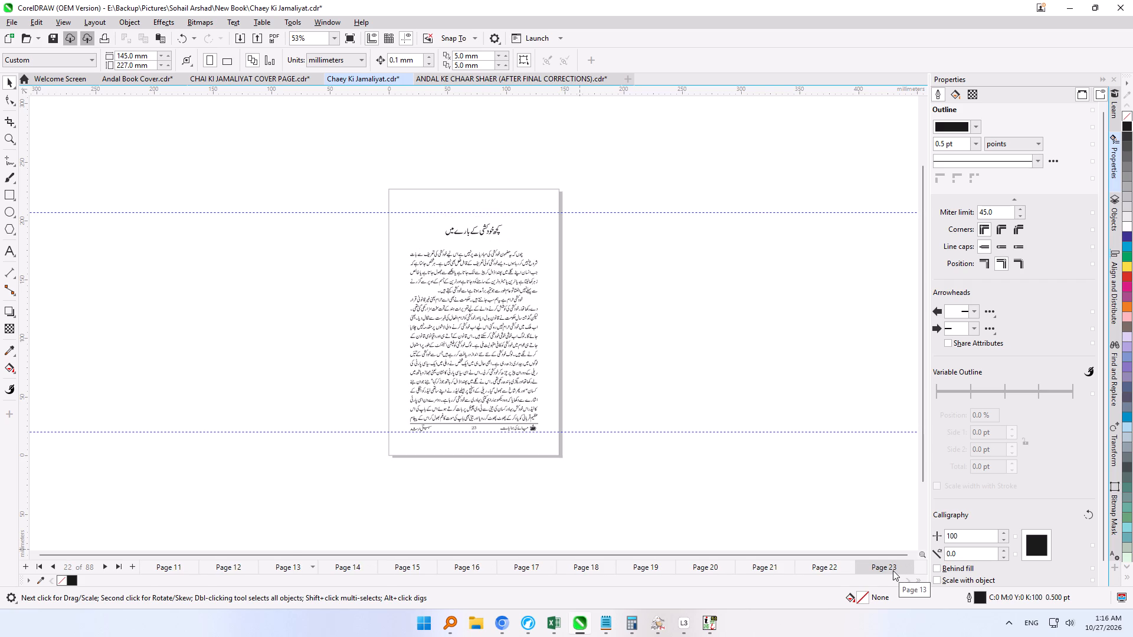
pyautogui.press('pagedown')
pyautogui.press('pagedown')
pyautogui.press('pagedown')
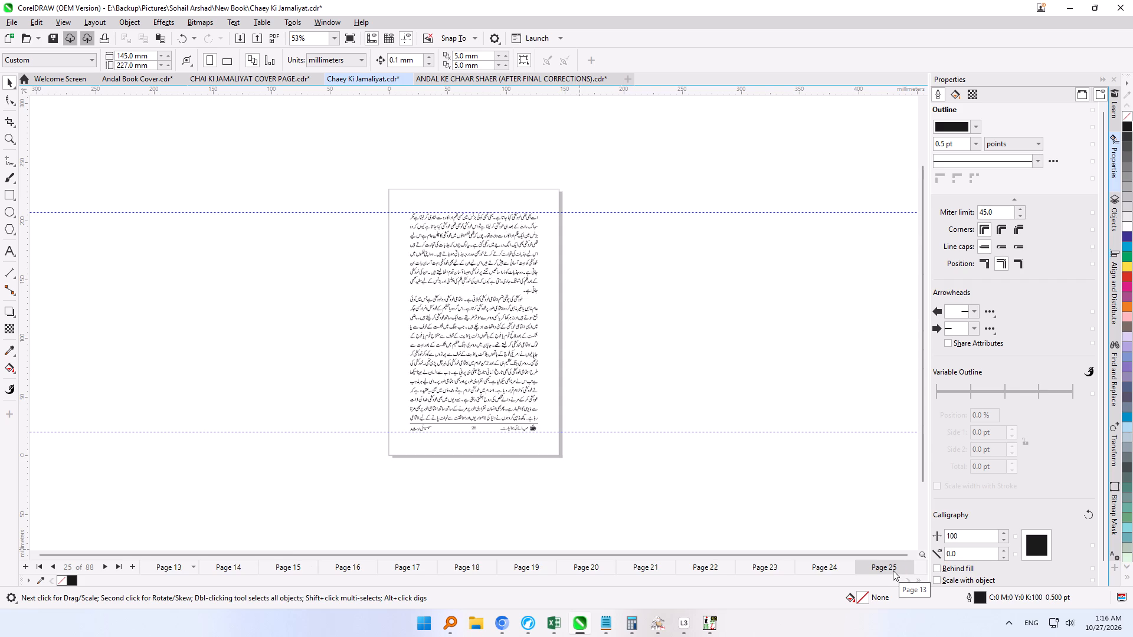
pyautogui.press('pagedown')
pyautogui.press('pagedown')
pyautogui.press('pagedown')
pyautogui.press('pagedown')
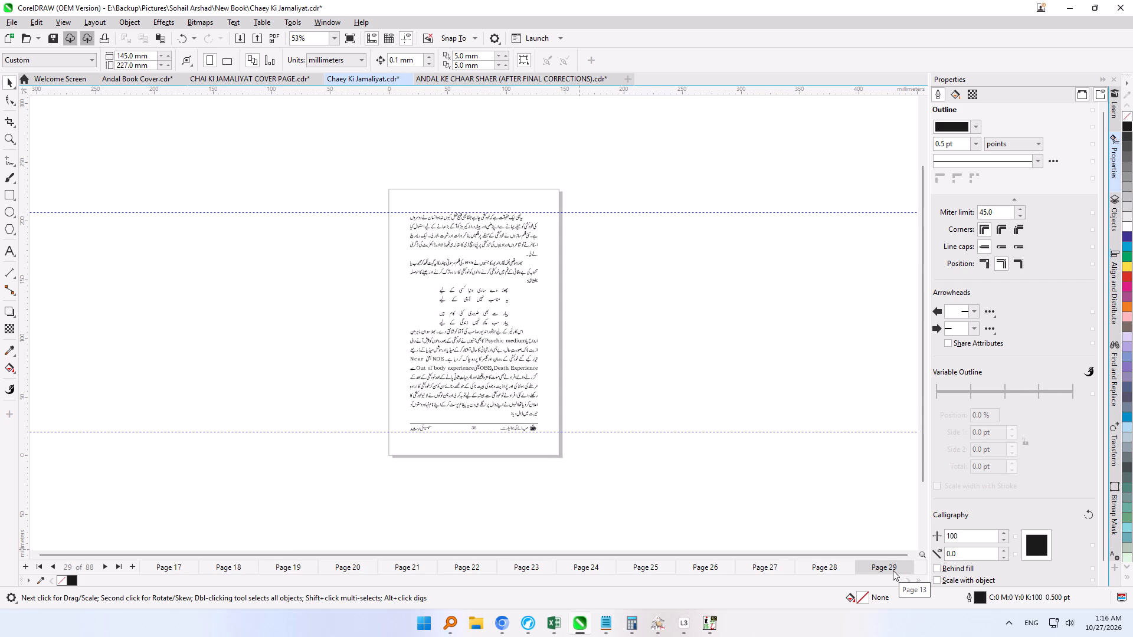
pyautogui.press('pagedown')
pyautogui.press('pagedown')
pyautogui.press('pagedown')
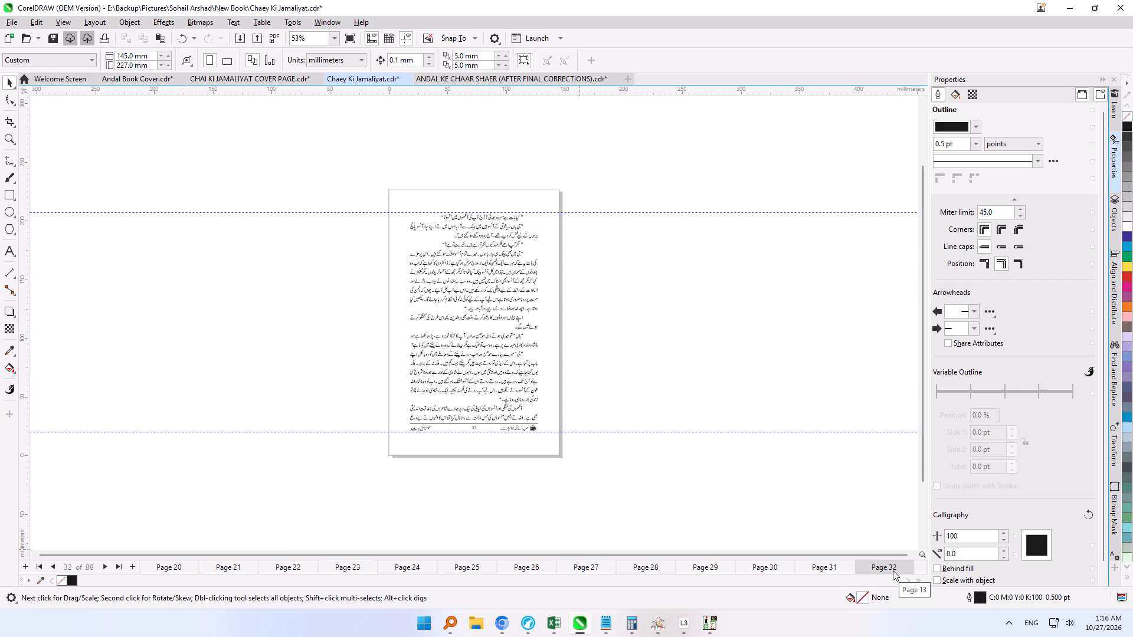
pyautogui.press('pagedown')
pyautogui.press('pagedown')
pyautogui.press('pagedown')
pyautogui.press('pagedown')
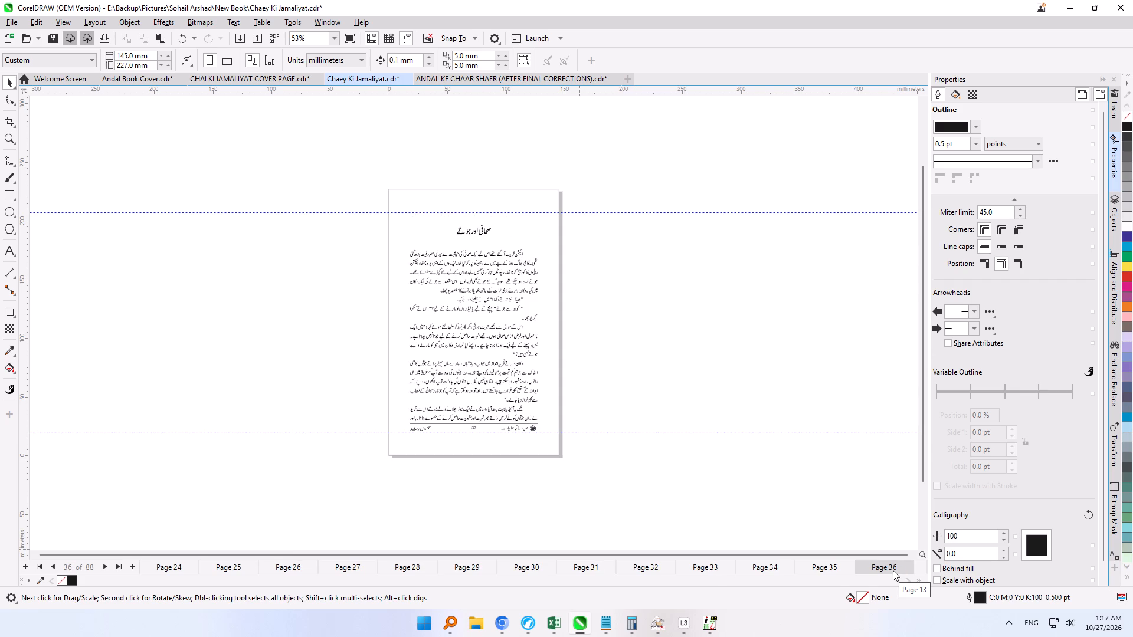
pyautogui.press('pagedown')
pyautogui.press('pagedown')
pyautogui.press('pagedown')
pyautogui.press('pagedown')
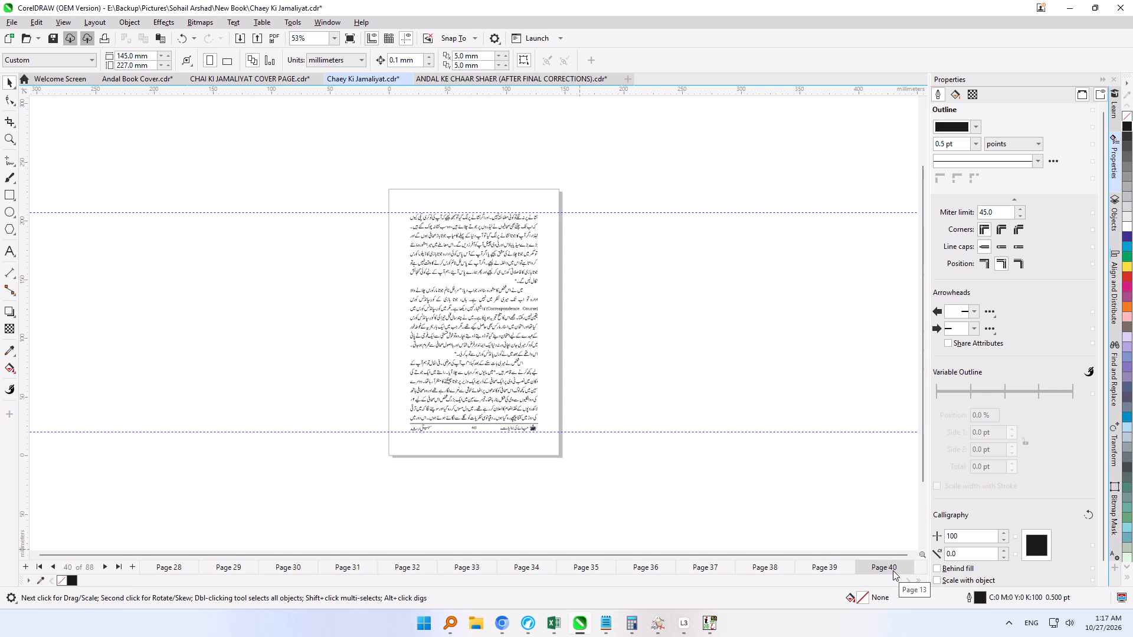
pyautogui.press('pagedown')
pyautogui.press('pagedown')
pyautogui.press('pagedown')
pyautogui.press('pagedown')
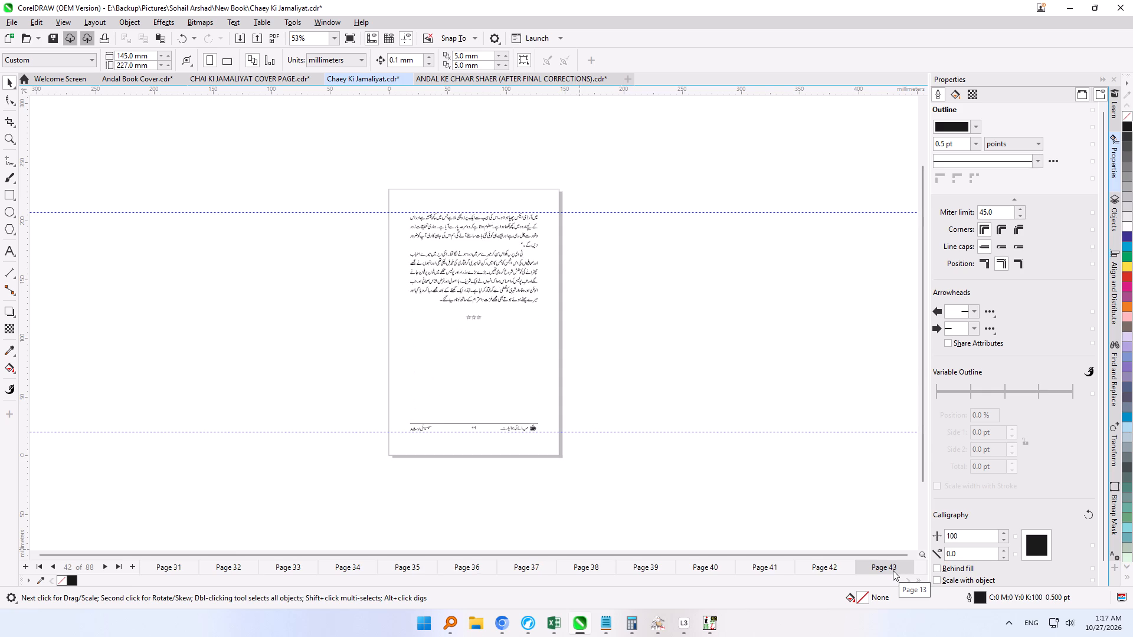
pyautogui.press('pagedown')
pyautogui.press('pagedown')
pyautogui.press('pagedown')
pyautogui.press('pagedown')
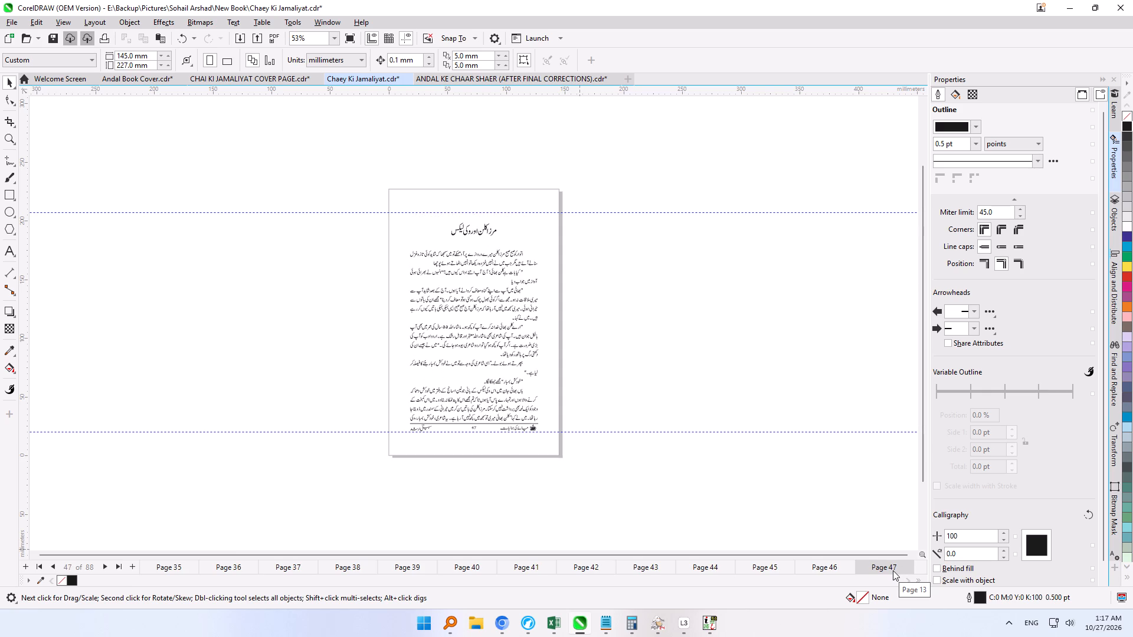
pyautogui.press('pagedown')
pyautogui.press('pagedown')
pyautogui.press('pagedown')
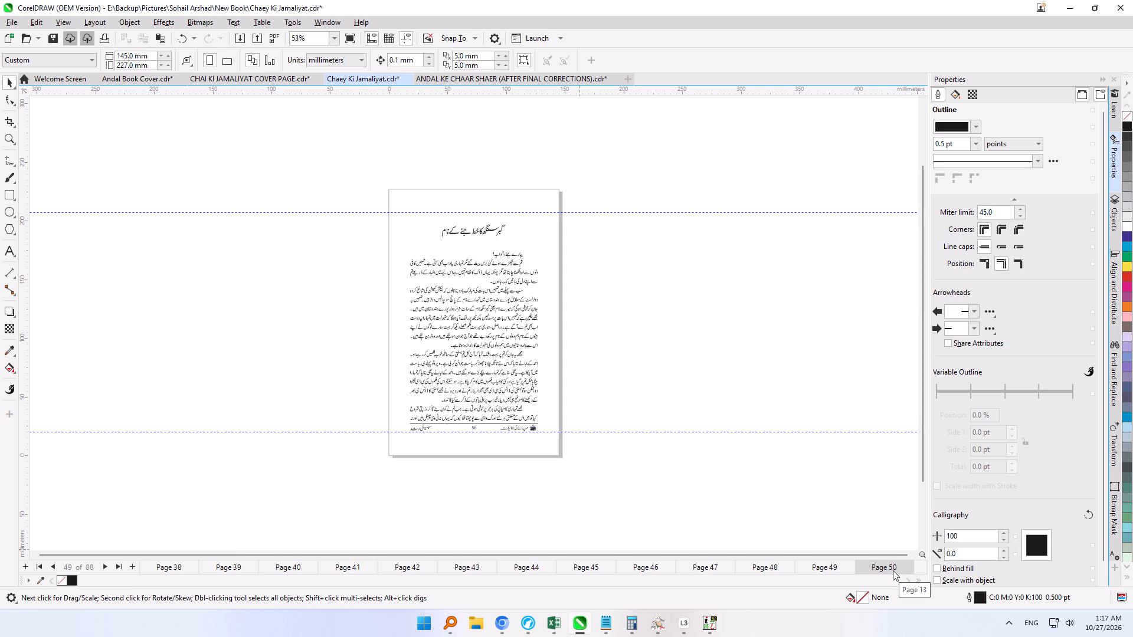
pyautogui.press('pagedown')
pyautogui.press('pagedown')
pyautogui.press('pagedown')
pyautogui.press('pagedown')
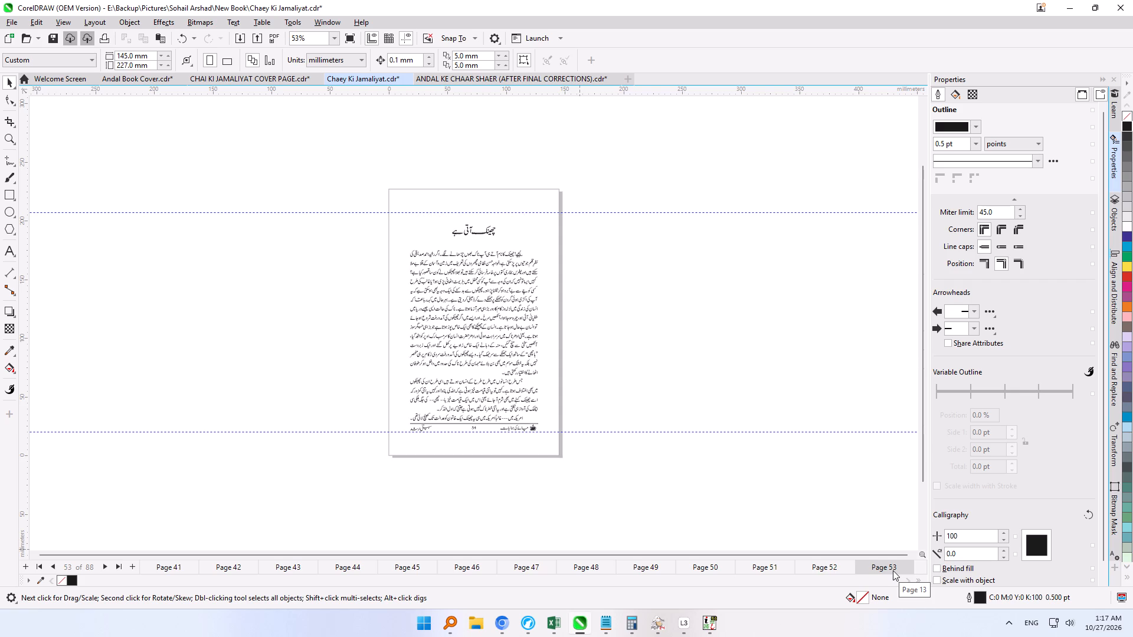
pyautogui.press('pagedown')
pyautogui.press('pagedown')
pyautogui.press('pagedown')
pyautogui.press('pagedown')
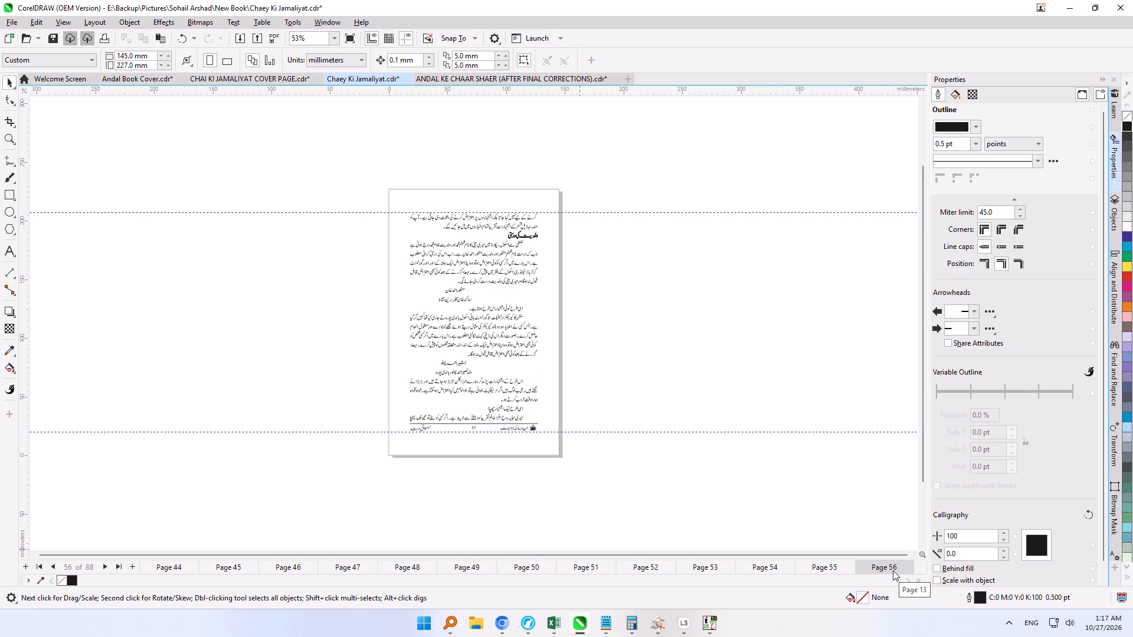
pyautogui.press('pagedown')
pyautogui.press('pagedown')
pyautogui.press('pagedown')
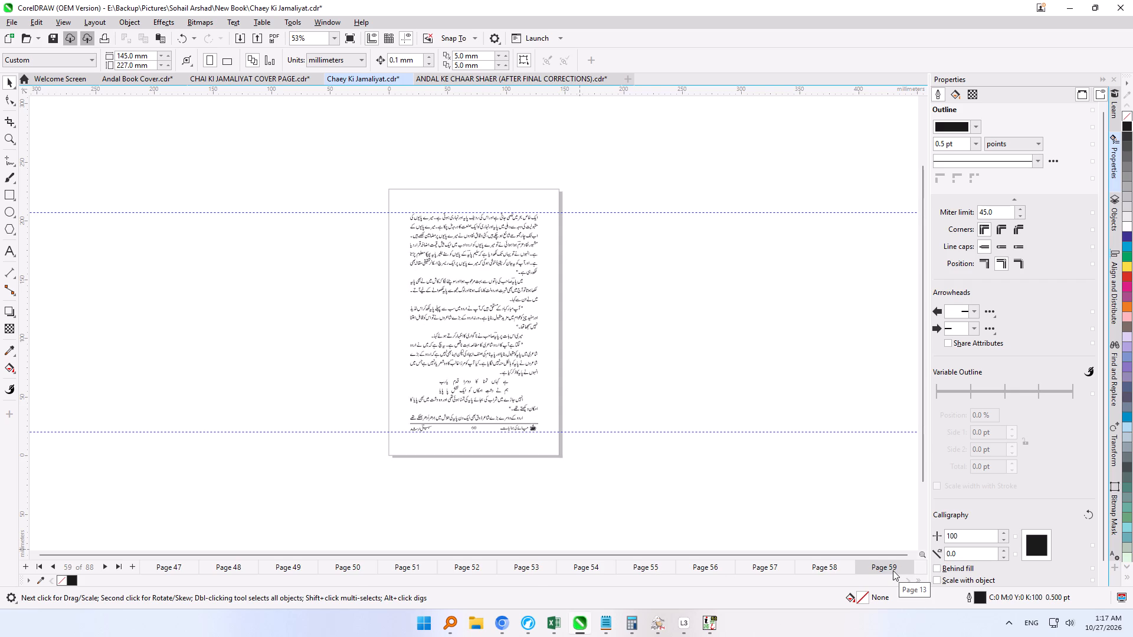
pyautogui.press('pagedown')
pyautogui.press('pagedown')
pyautogui.press('pagedown')
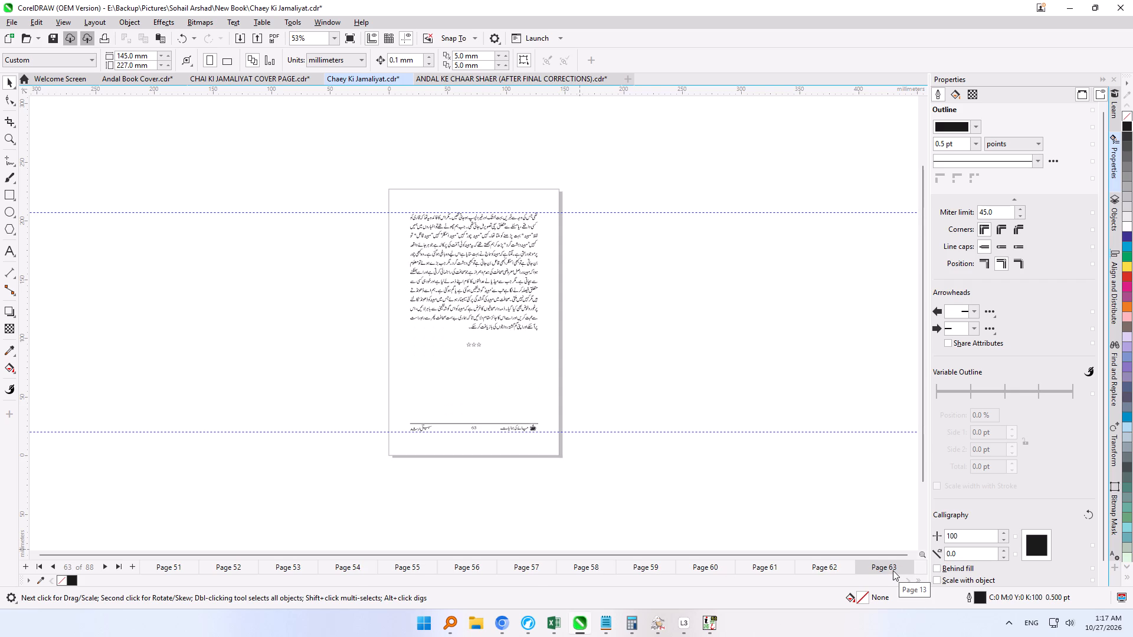
pyautogui.press('pagedown')
pyautogui.press('pagedown')
pyautogui.press('pagedown')
pyautogui.press('pagedown')
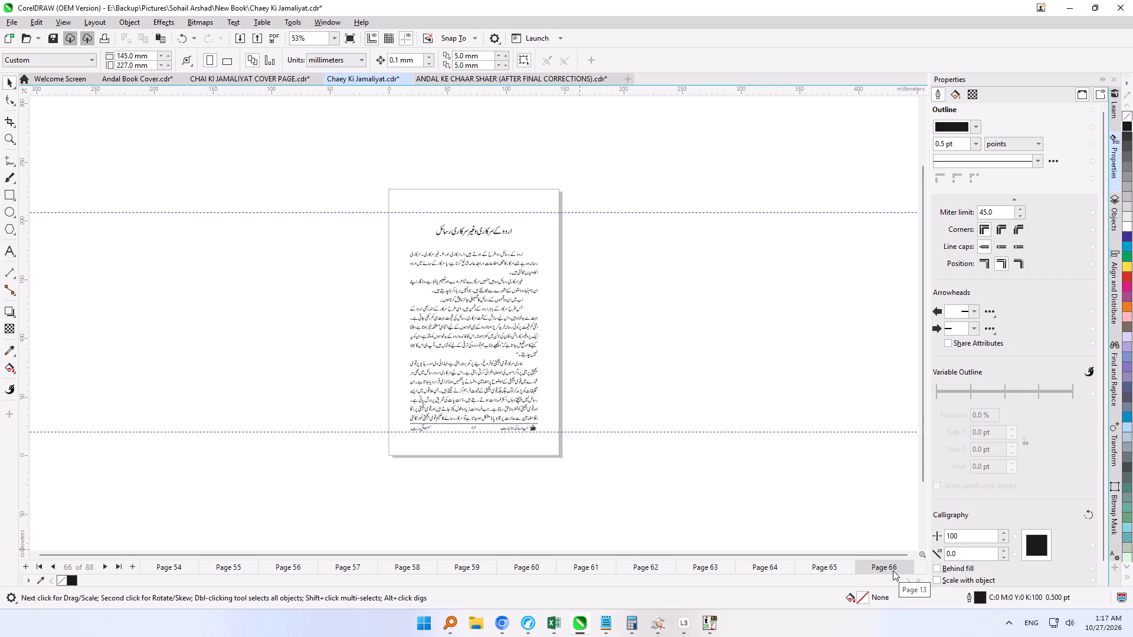
pyautogui.press('pagedown')
pyautogui.press('pagedown')
pyautogui.press('pagedown')
pyautogui.press('pagedown')
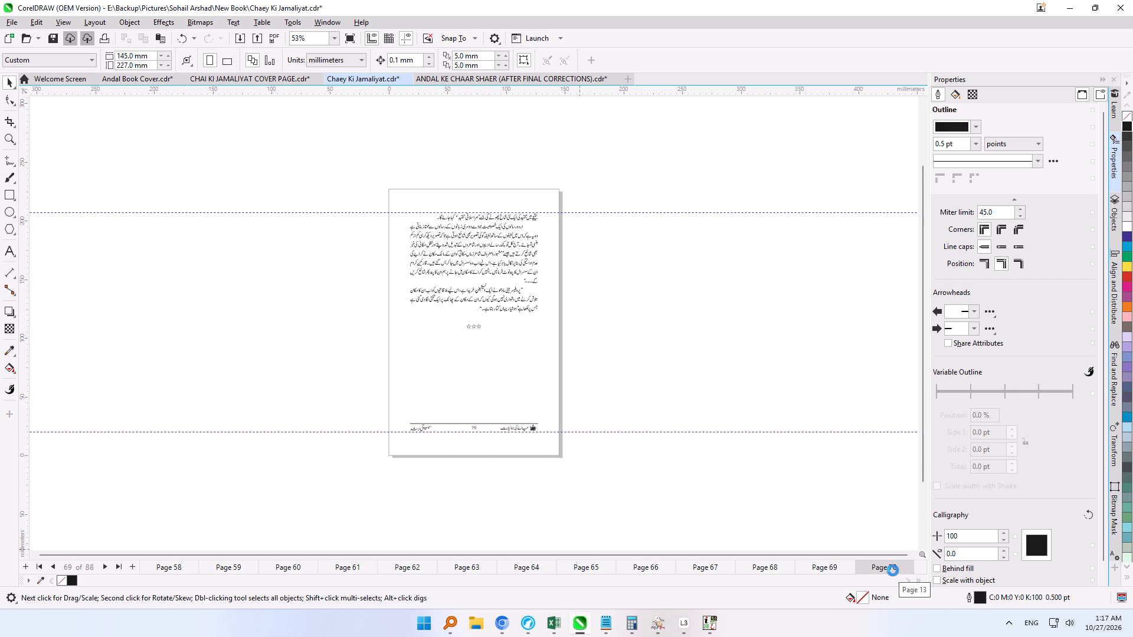
pyautogui.press('pagedown')
pyautogui.press('pagedown')
pyautogui.press('pagedown')
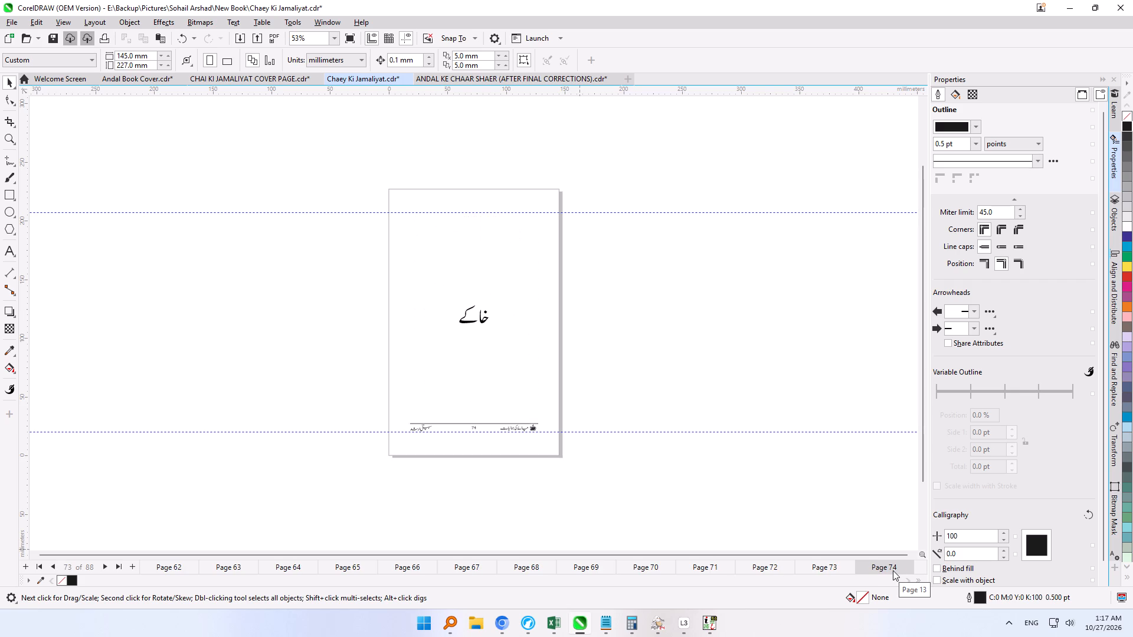
pyautogui.press('pagedown')
pyautogui.press('pagedown')
pyautogui.press('pagedown')
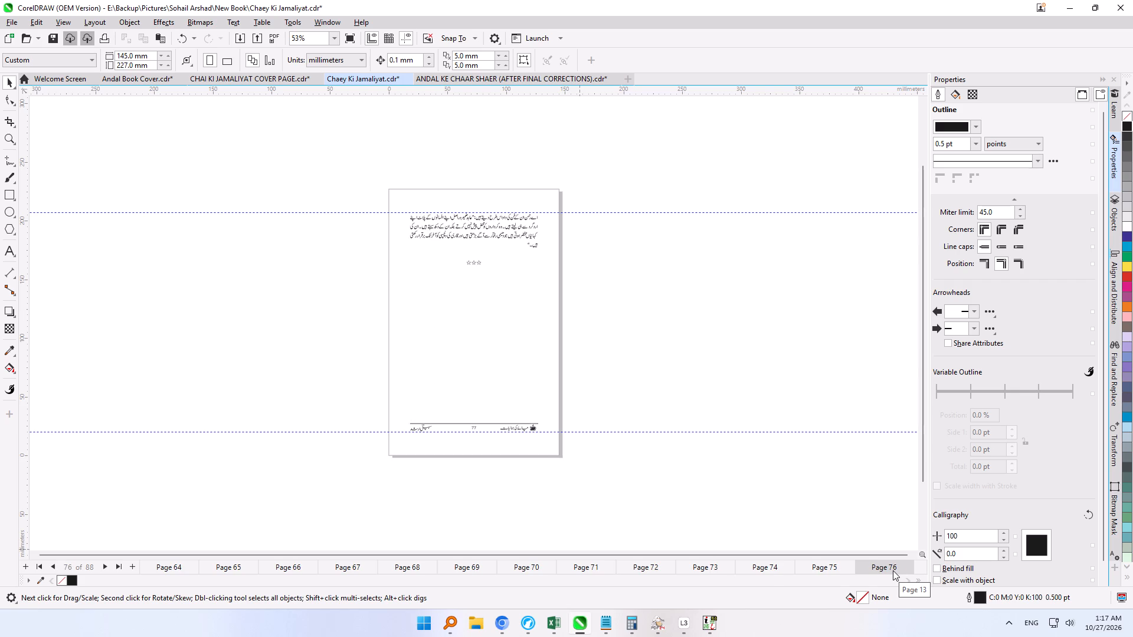
pyautogui.press('pagedown')
pyautogui.press('pagedown')
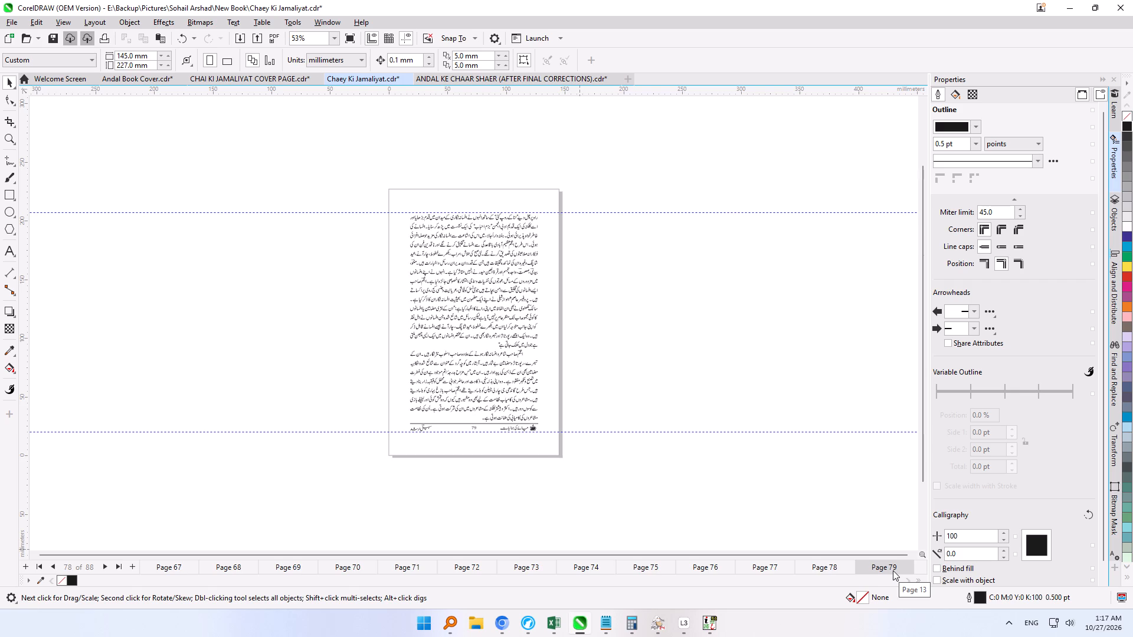
pyautogui.press('pagedown')
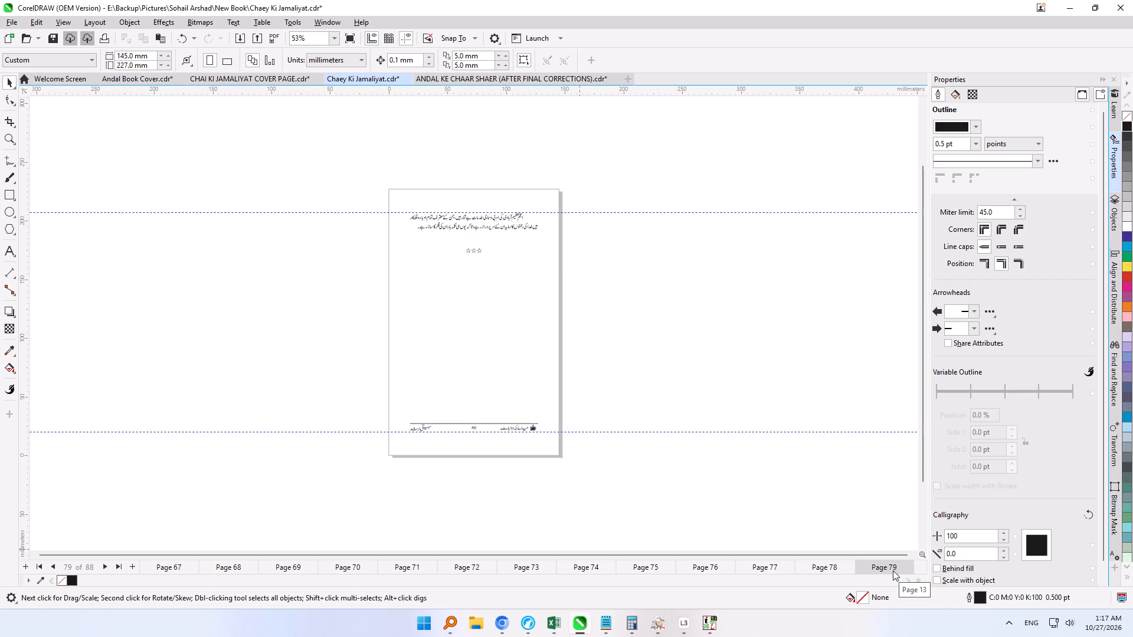
pyautogui.press('pagedown')
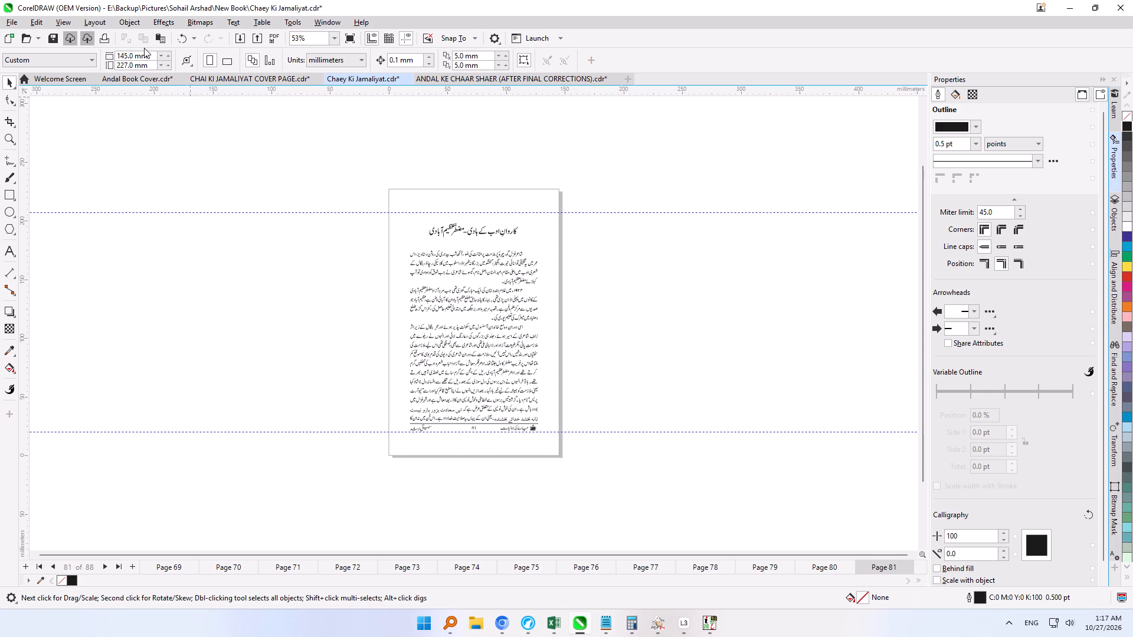
# Delete the lower of the two stacked wavy pen-name marks above عظیم in the page 81 heading.
pyautogui.click(12, 134)
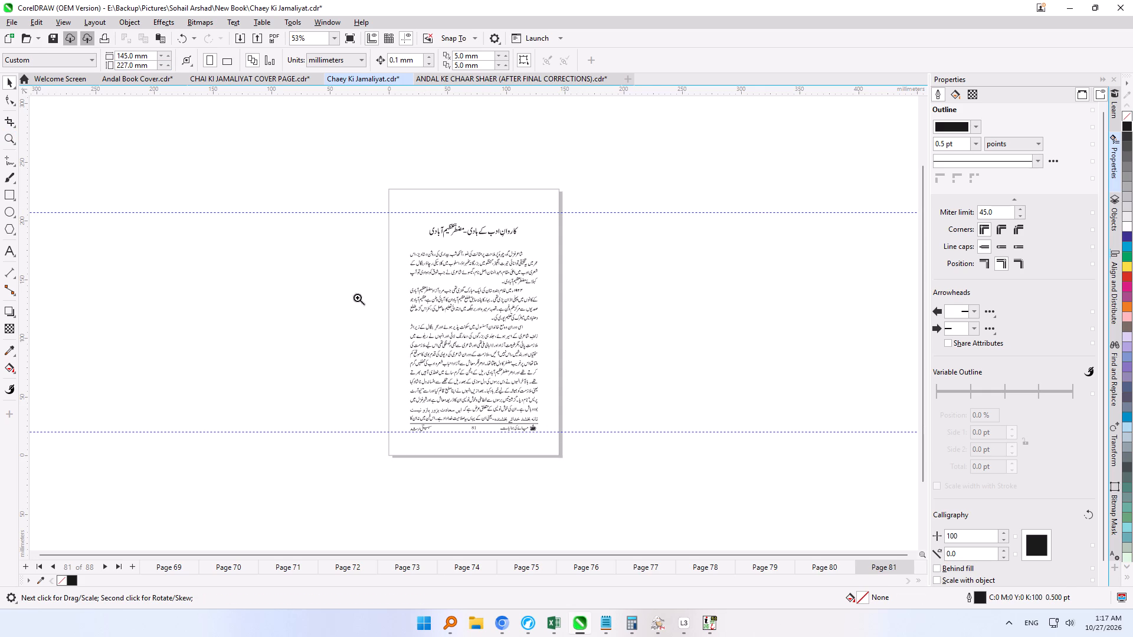
pyautogui.moveTo(405, 206); pyautogui.dragTo(569, 281)
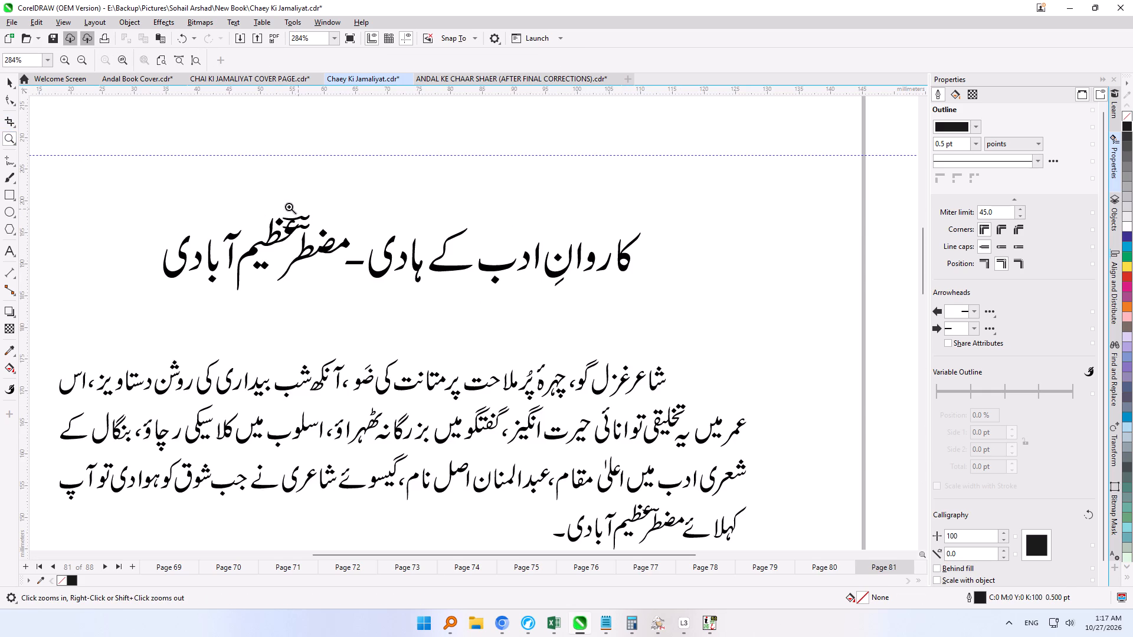
pyautogui.moveTo(242, 202); pyautogui.dragTo(447, 294)
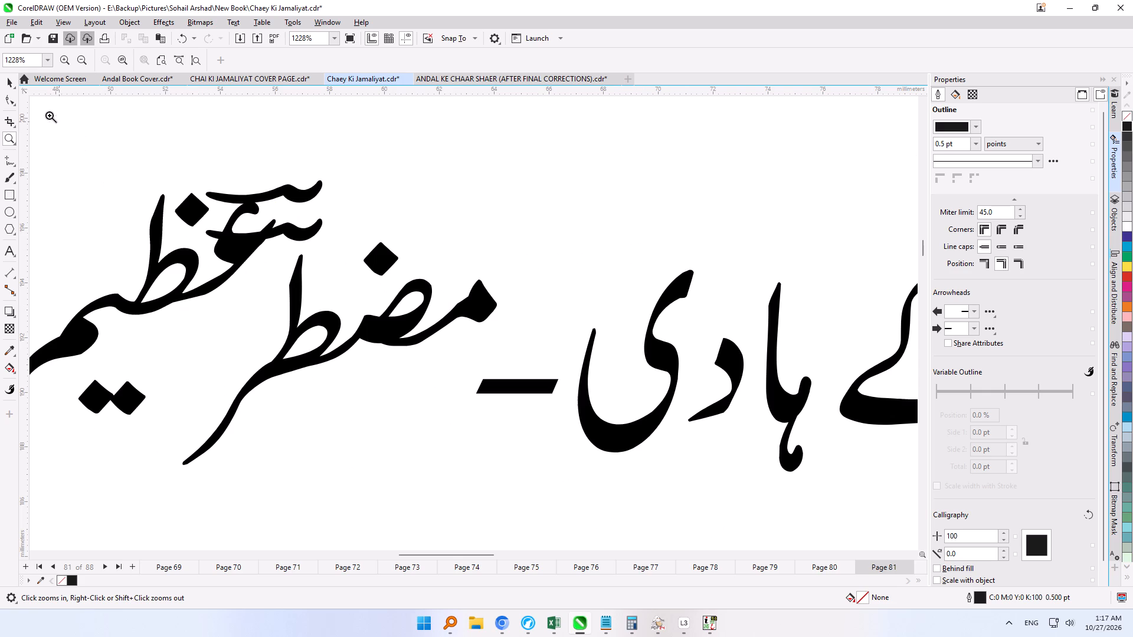
pyautogui.click(6, 84)
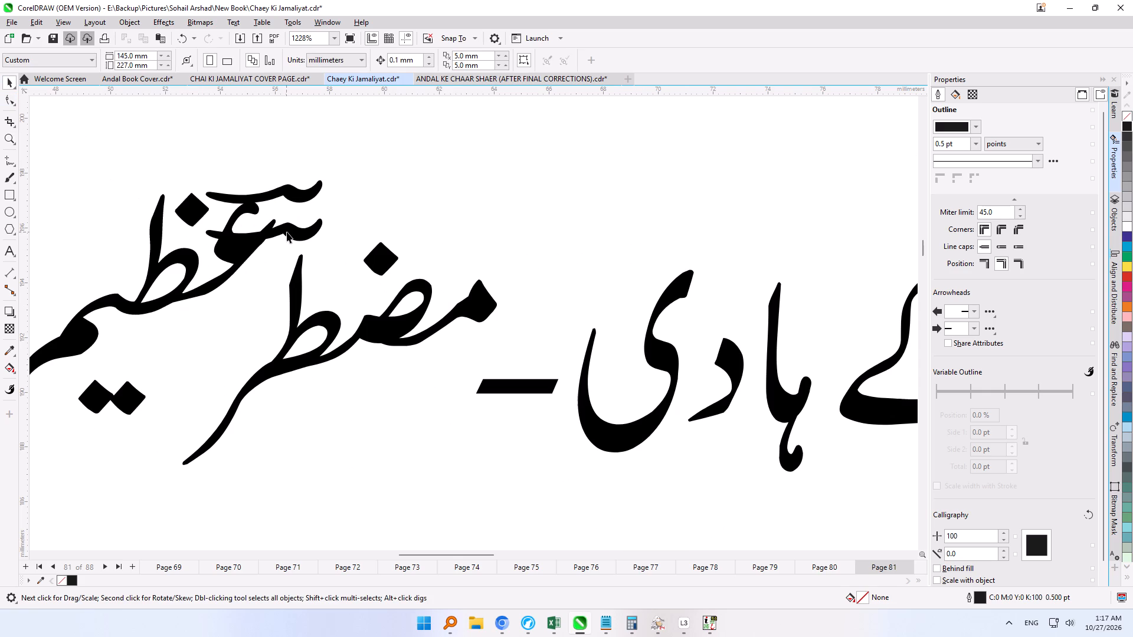
pyautogui.click(287, 232)
pyautogui.press('Delete')
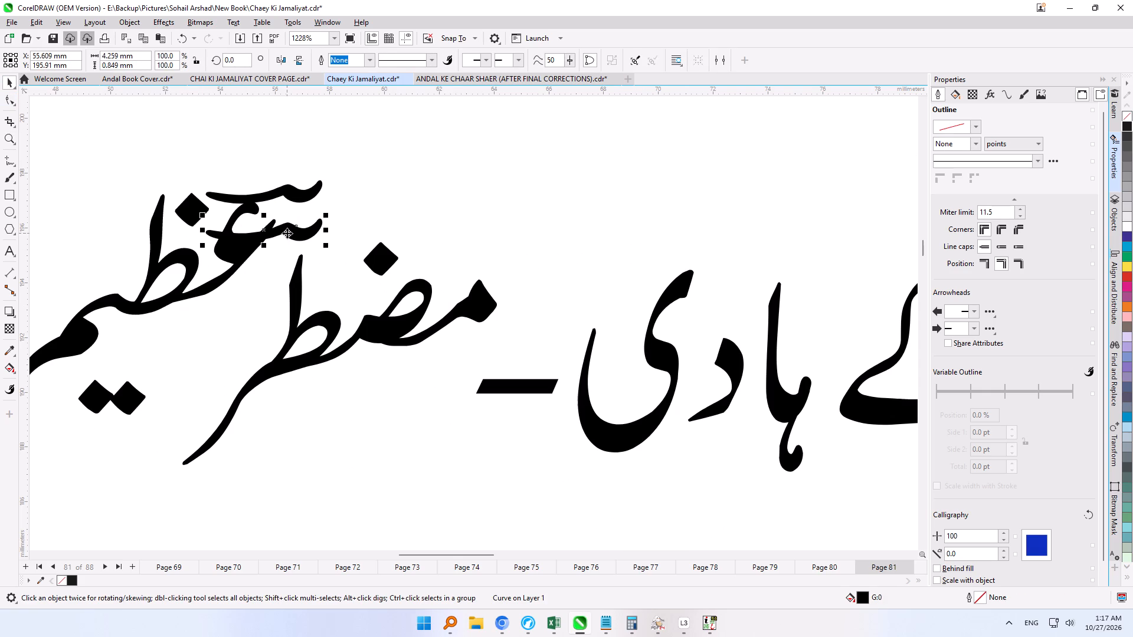
# Move the remaining wavy mark over the word مضطر in the page 81 heading, at about X 58.7 mm, Y 196.4 mm.
pyautogui.moveTo(301, 197); pyautogui.dragTo(357, 216)
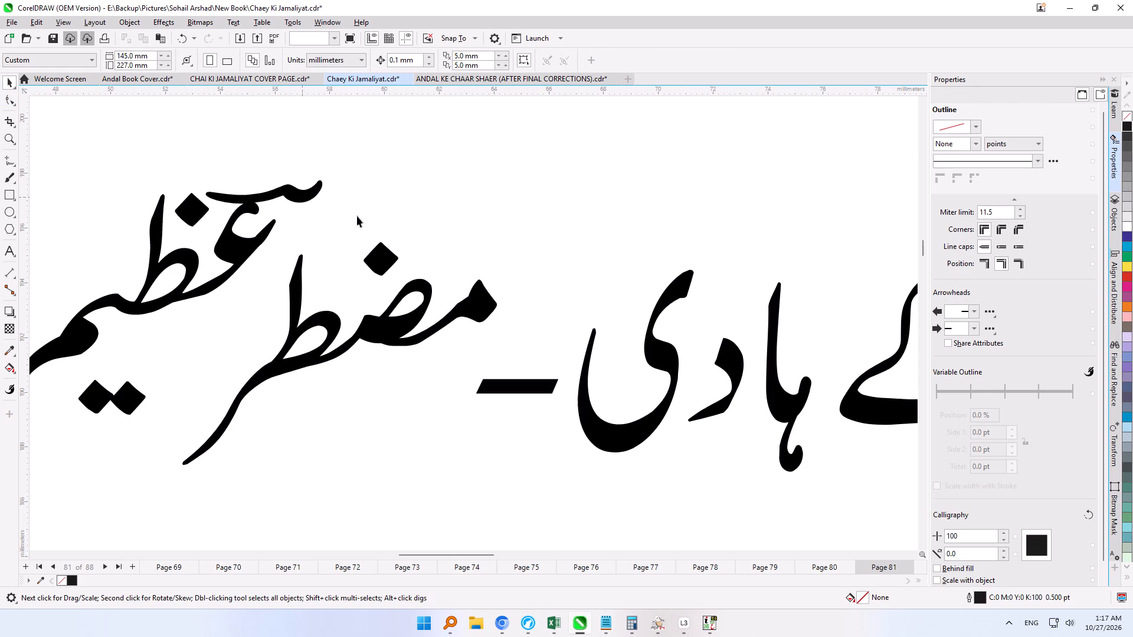
pyautogui.moveTo(357, 216); pyautogui.dragTo(385, 221)
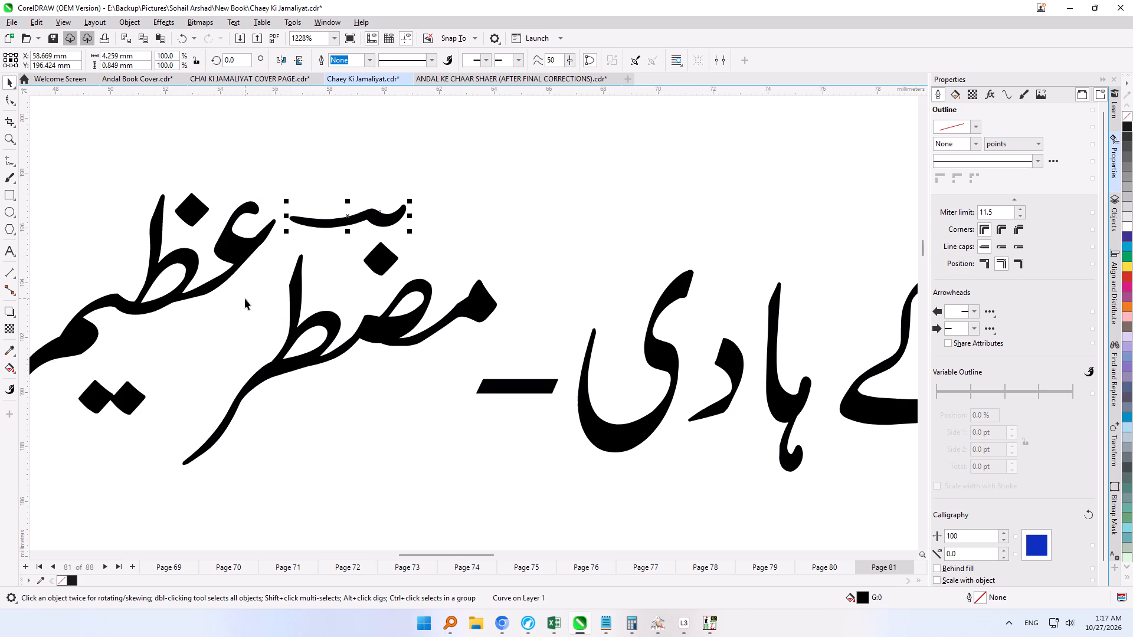
# Review the remaining pages 82 to 88 one after another, checking text blocks, headings and footers against the page edges and guidelines.
pyautogui.press('F3')
pyautogui.press('F4')
pyautogui.click(183, 255)
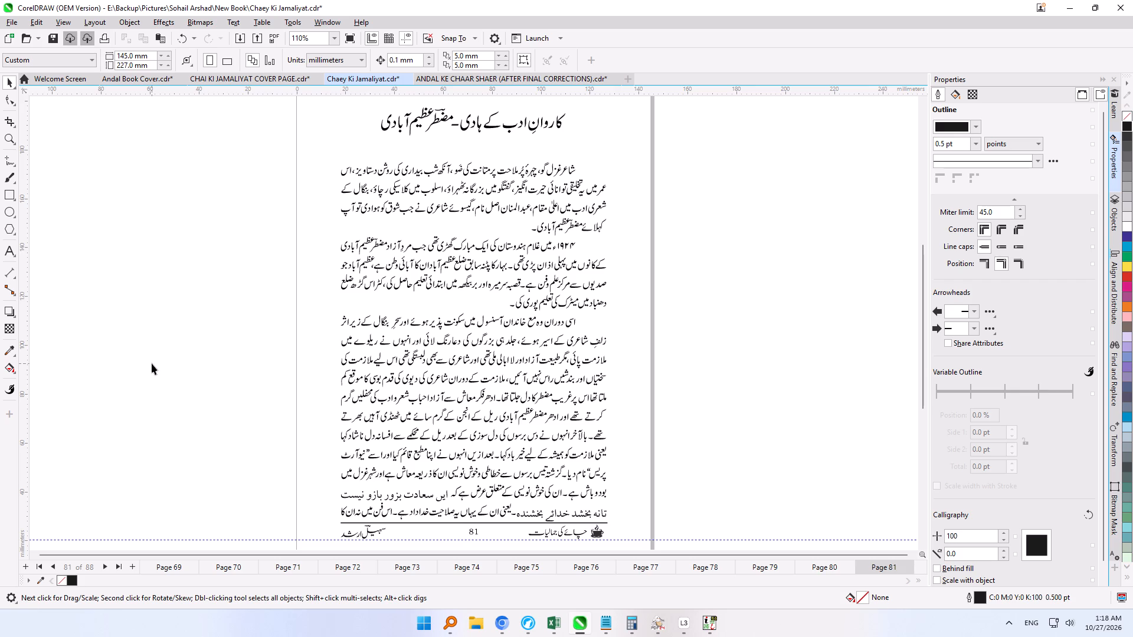
pyautogui.press('pagedown')
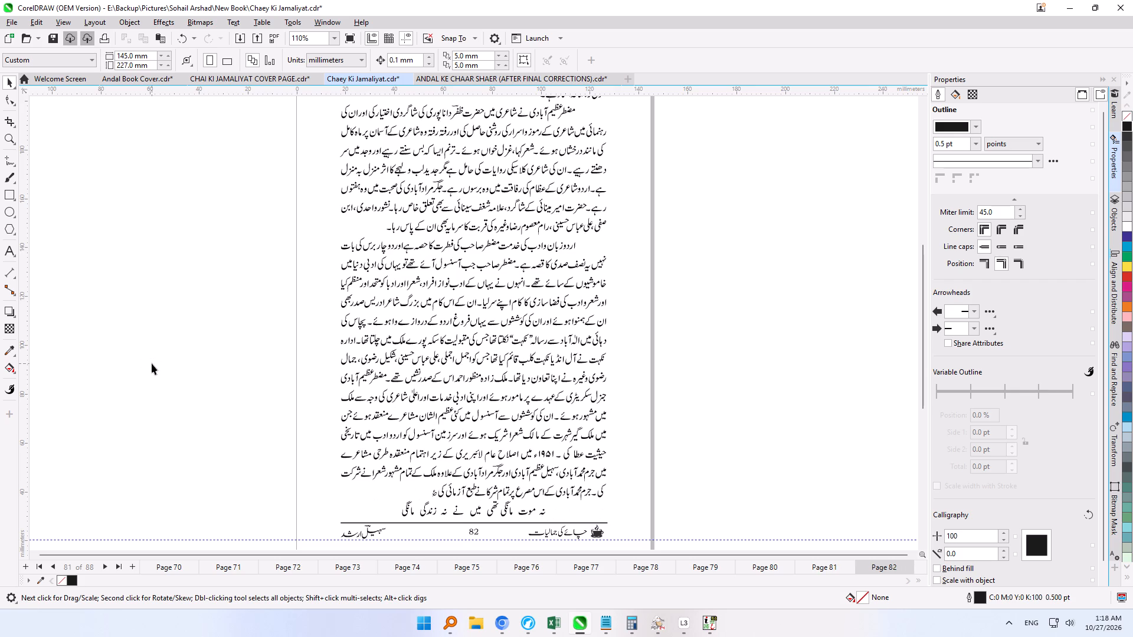
pyautogui.press('F4')
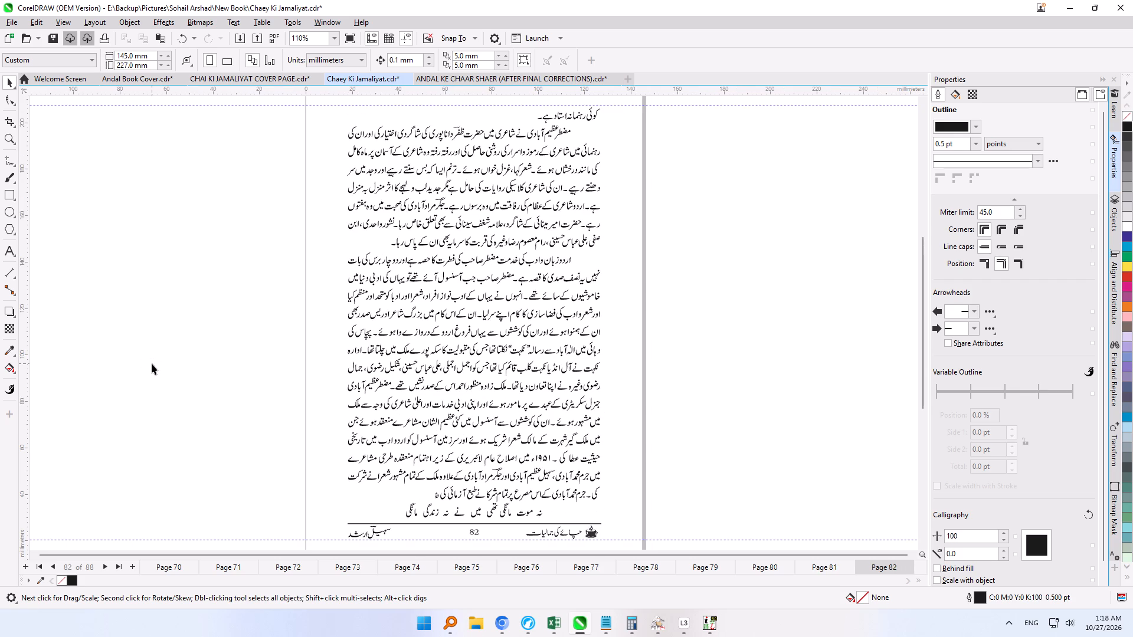
pyautogui.press('pagedown')
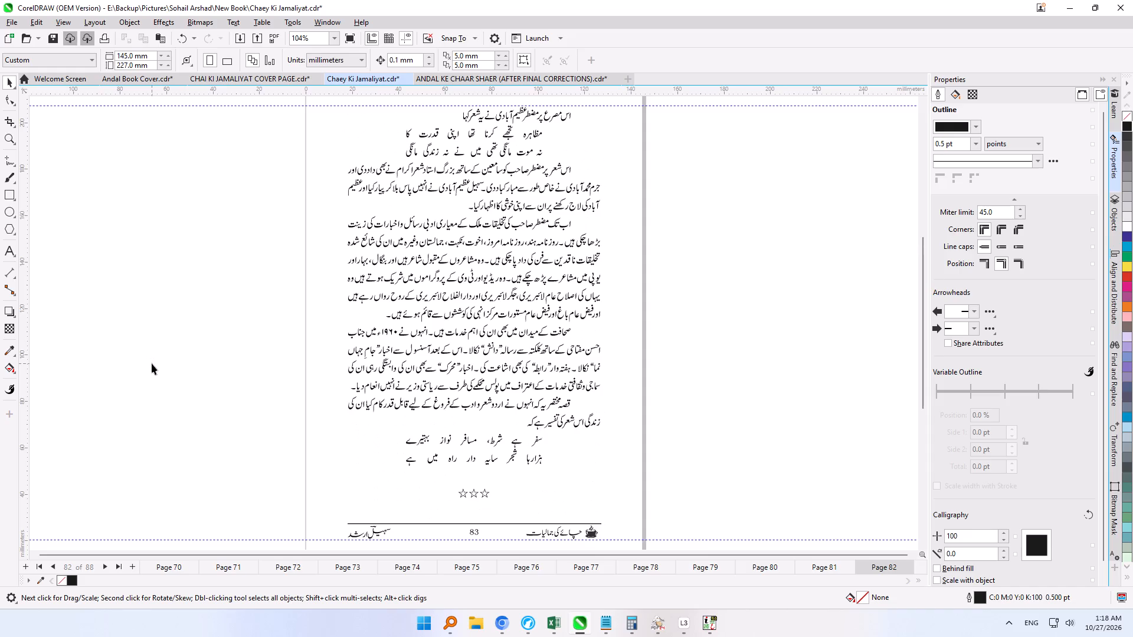
pyautogui.press('pagedown')
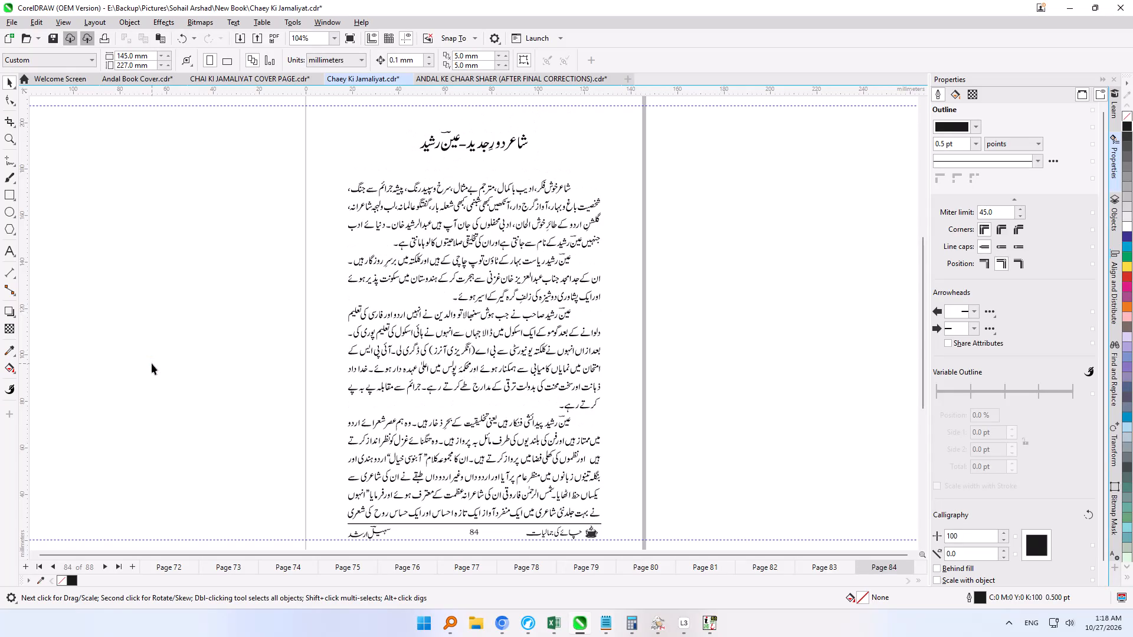
pyautogui.press('pagedown')
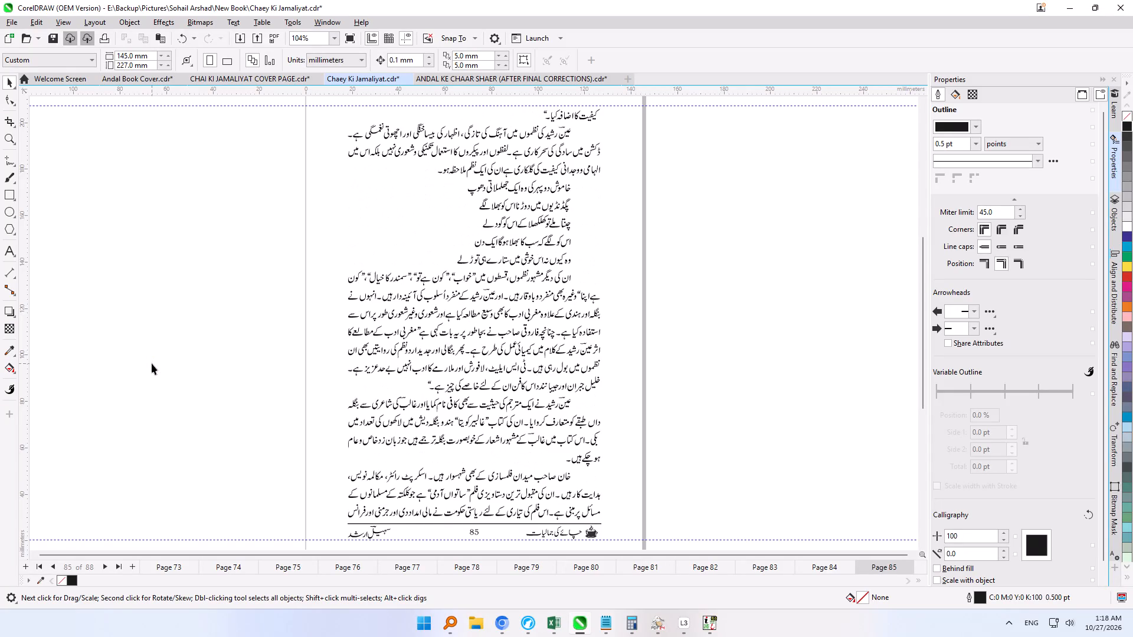
pyautogui.press('pagedown')
pyautogui.press('pagedown')
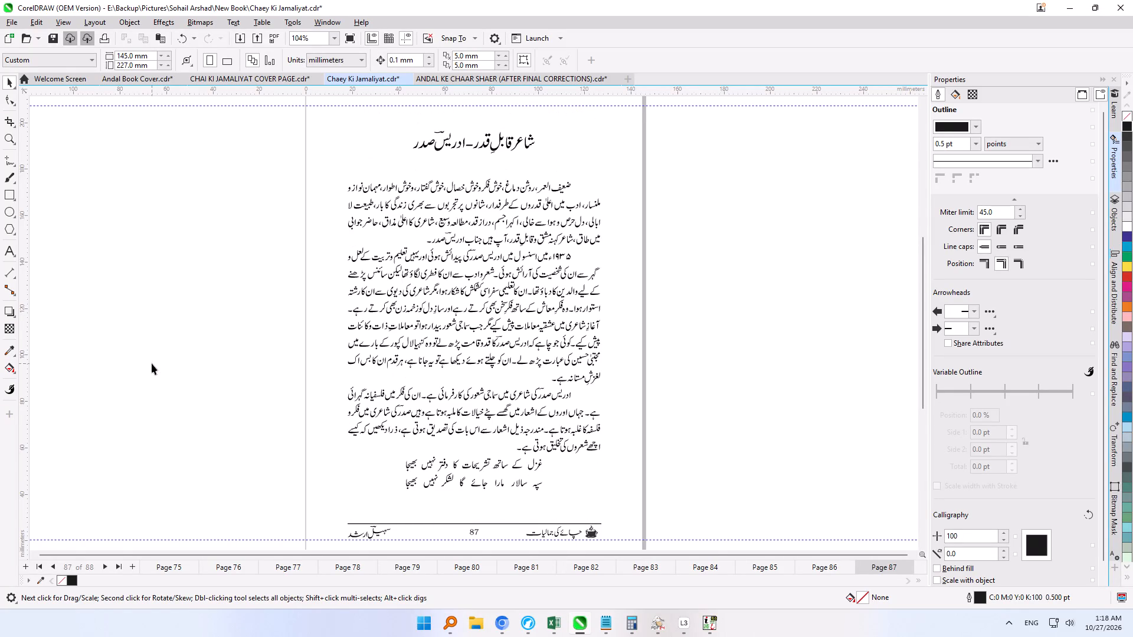
pyautogui.press('pagedown')
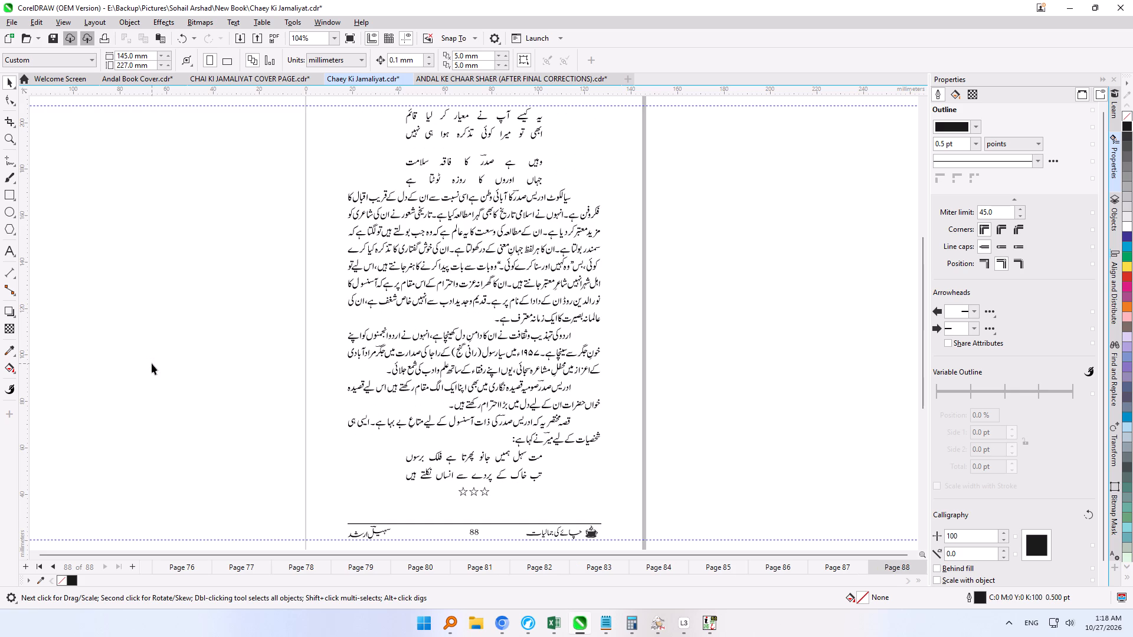
pyautogui.press('pagedown')
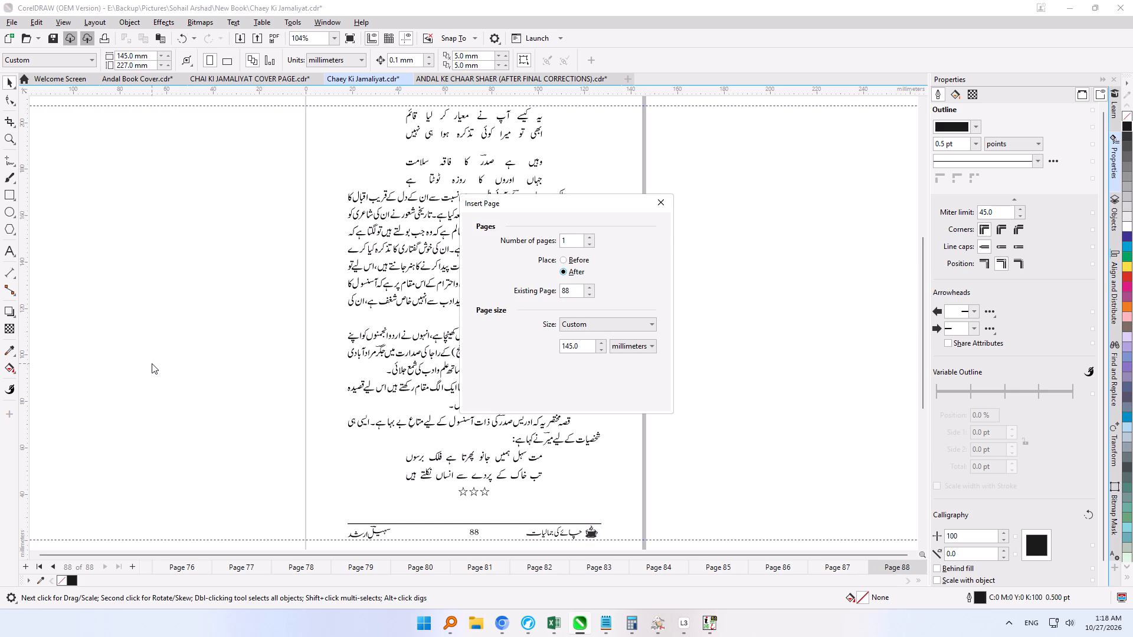
pyautogui.press('Escape')
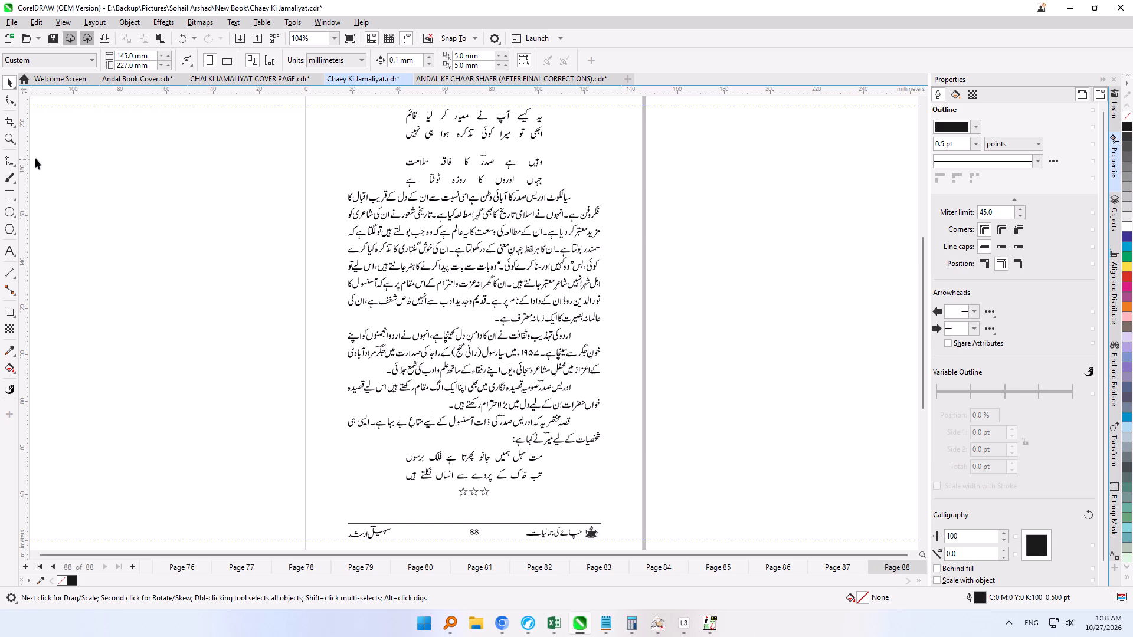
# Inspect the document properties, checking the page size, colour settings, text statistics and embedded bitmaps throughout the file.
pyautogui.click(12, 18)
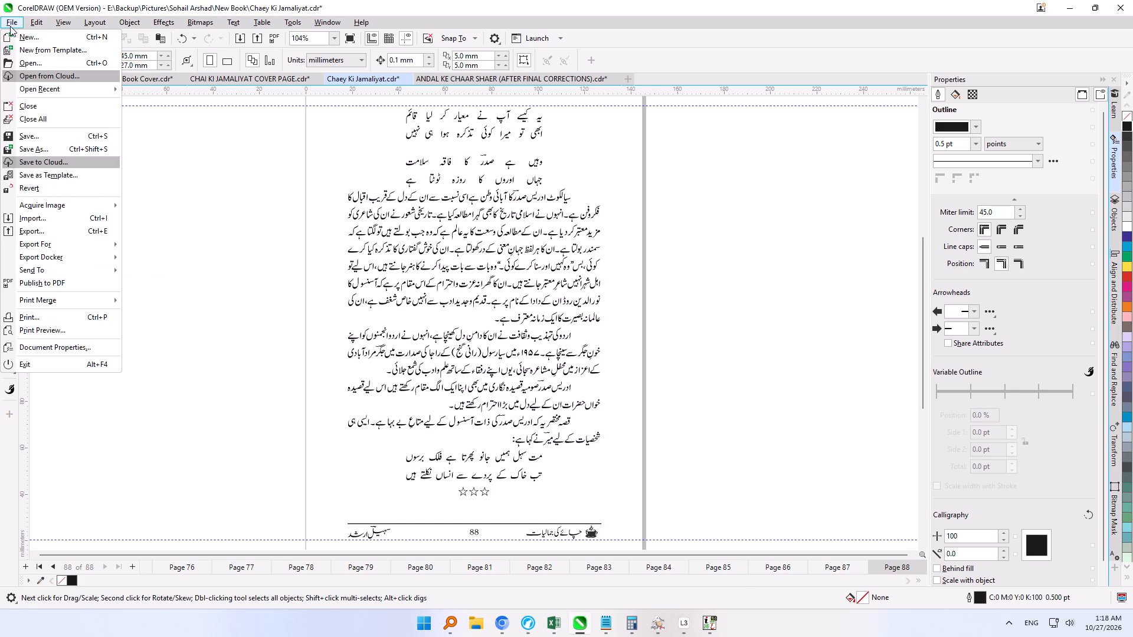
pyautogui.click(73, 345)
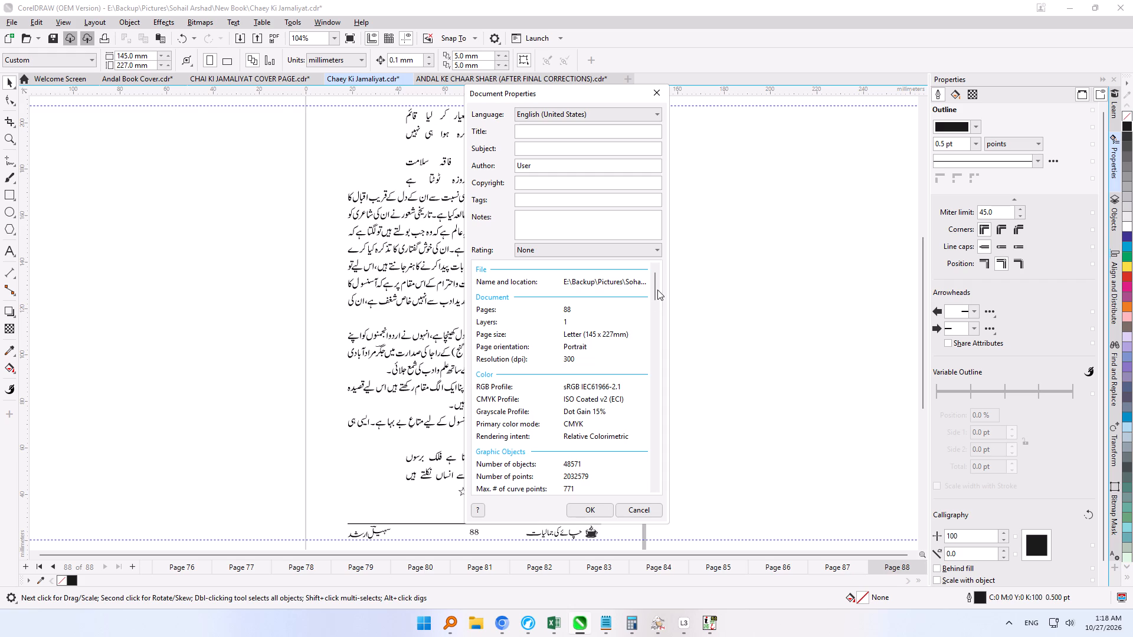
pyautogui.moveTo(657, 290); pyautogui.dragTo(662, 314)
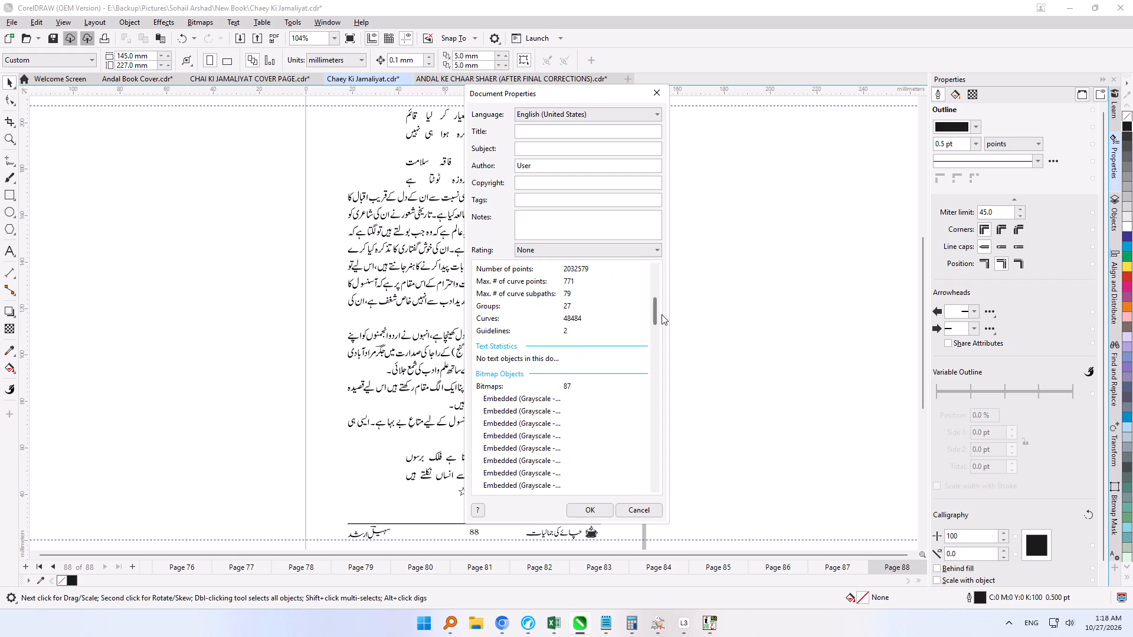
pyautogui.moveTo(662, 314); pyautogui.dragTo(662, 316)
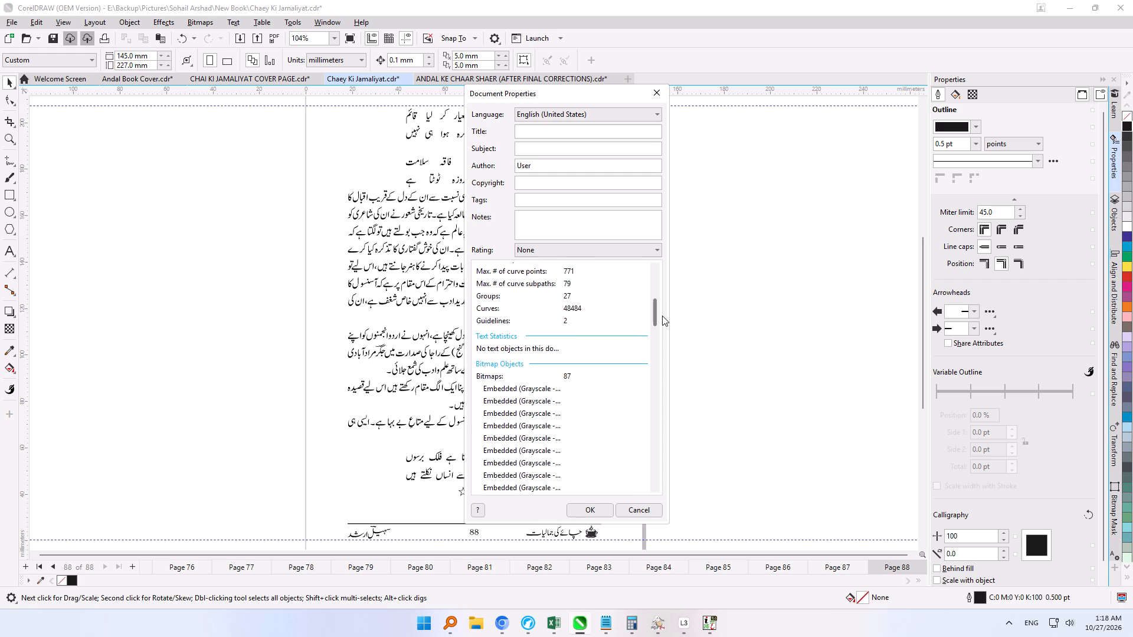
pyautogui.moveTo(662, 316); pyautogui.dragTo(666, 366)
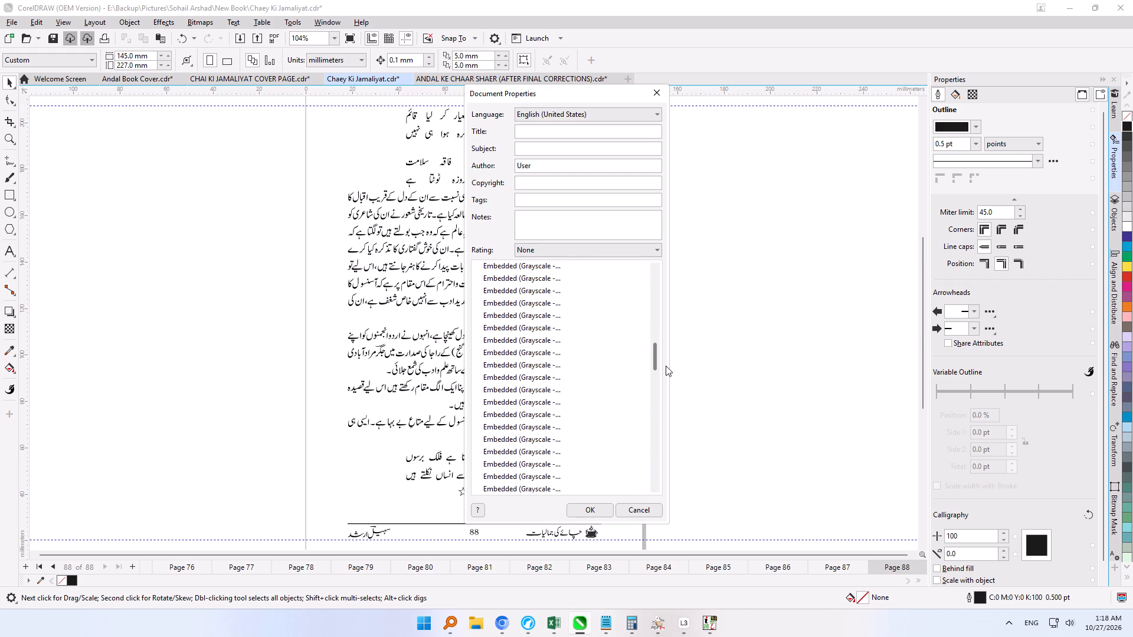
pyautogui.moveTo(666, 366); pyautogui.dragTo(659, 429)
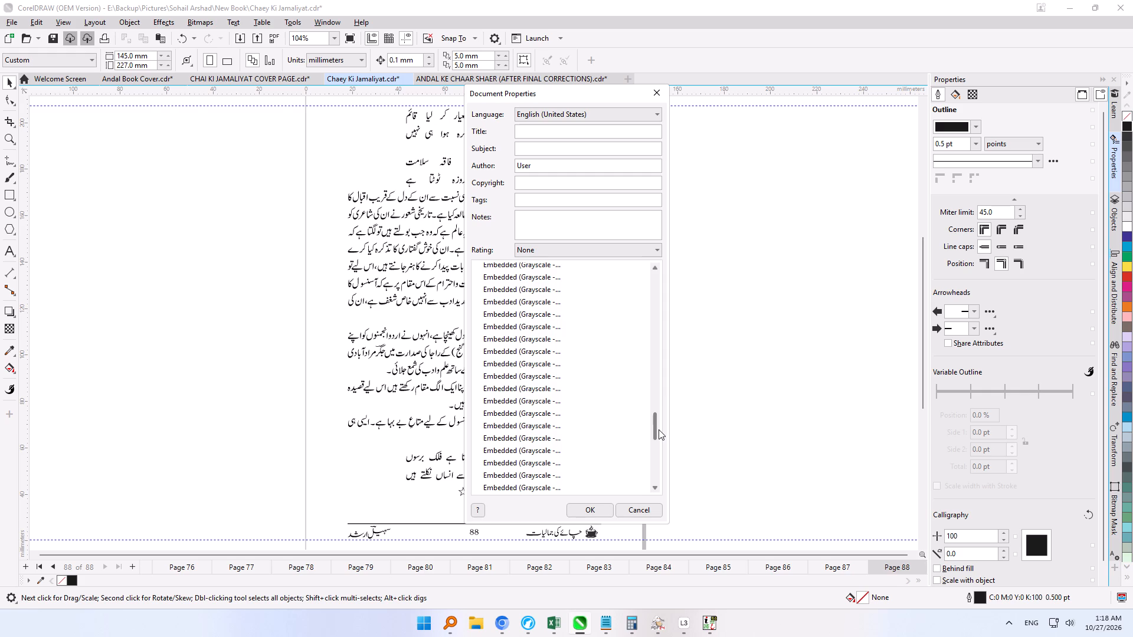
pyautogui.click(642, 510)
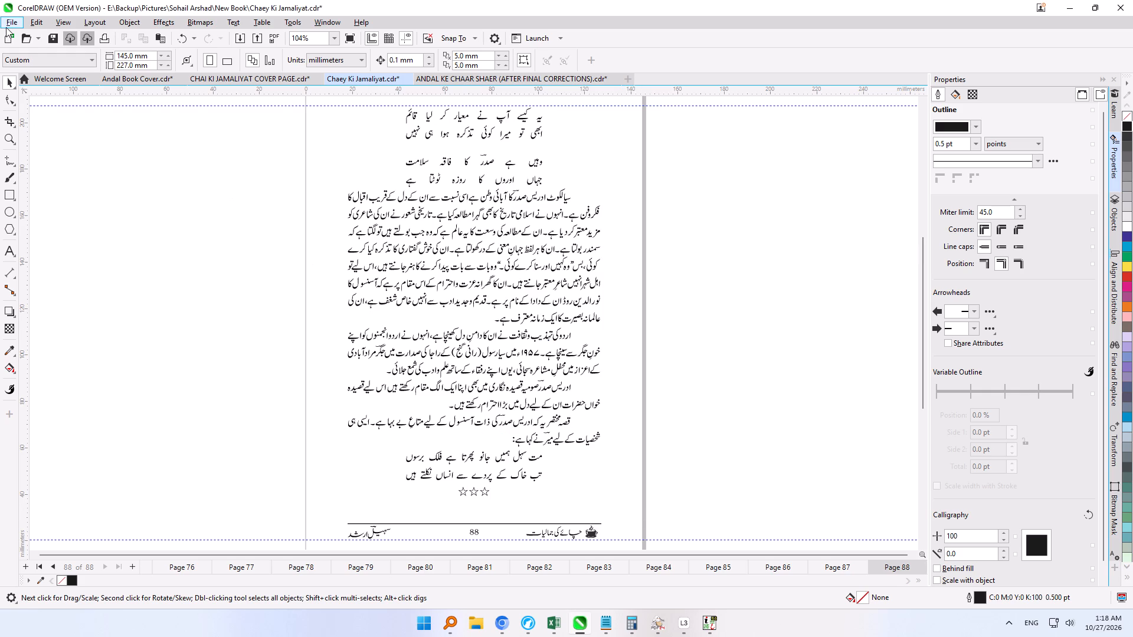
# Save the corrected Chaey Ki Jamaliyat.cdr under its existing name.
pyautogui.click(50, 42)
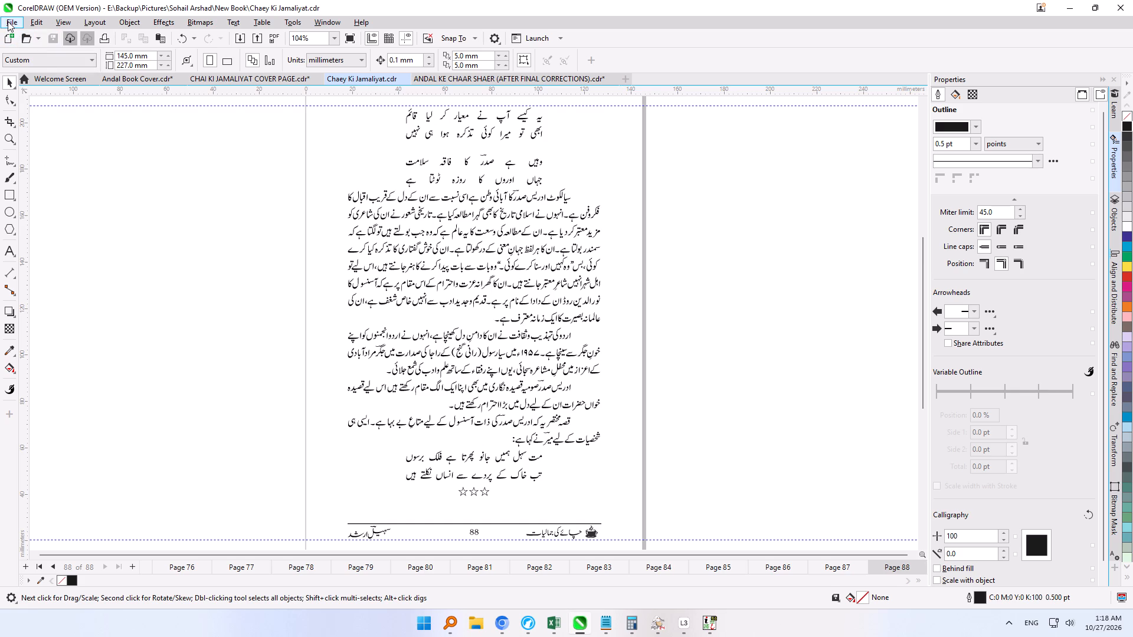
# Save a version 21.0 (2019) copy as Chaey Ki Jamaliyat (curved).cdr in the New Book folder, copying the full file name before saving.
pyautogui.click(8, 21)
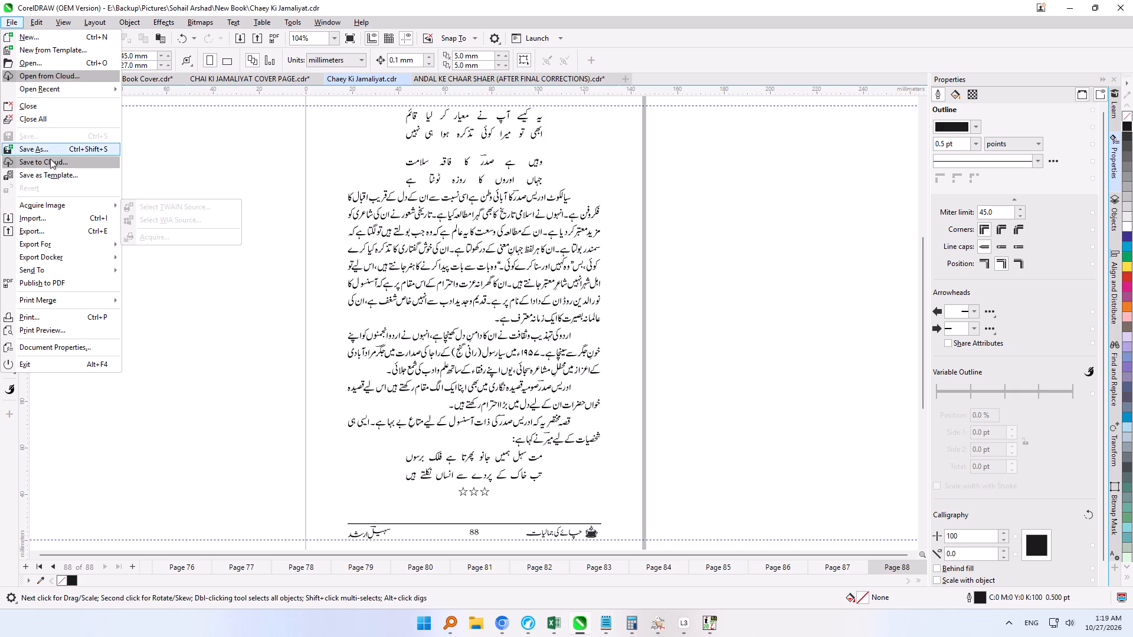
pyautogui.click(50, 150)
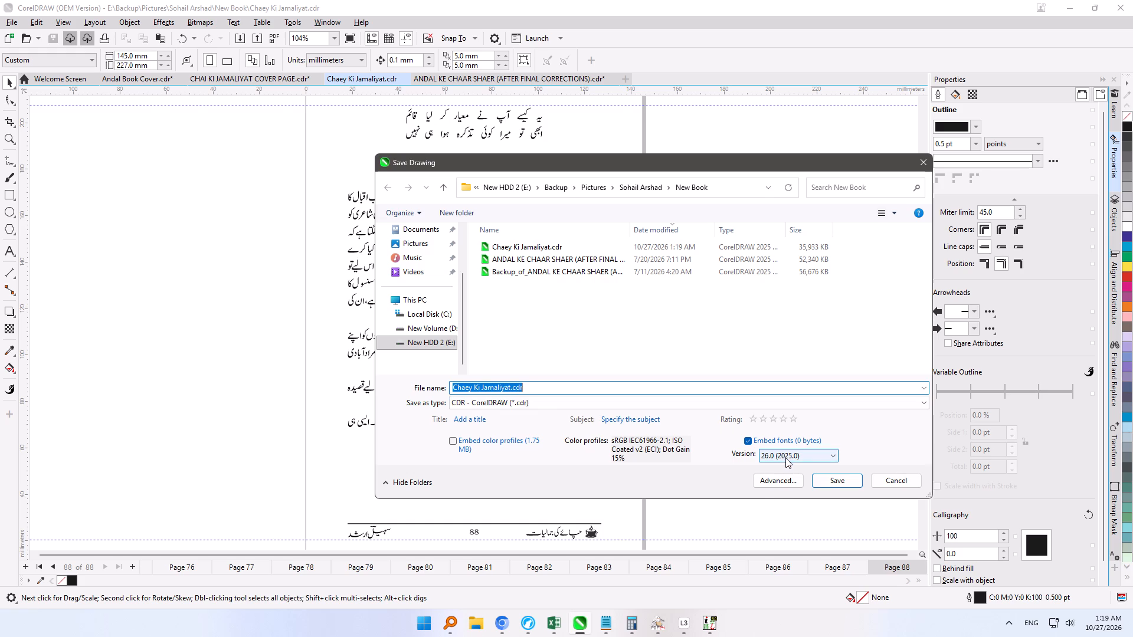
pyautogui.click(785, 458)
pyautogui.click(784, 527)
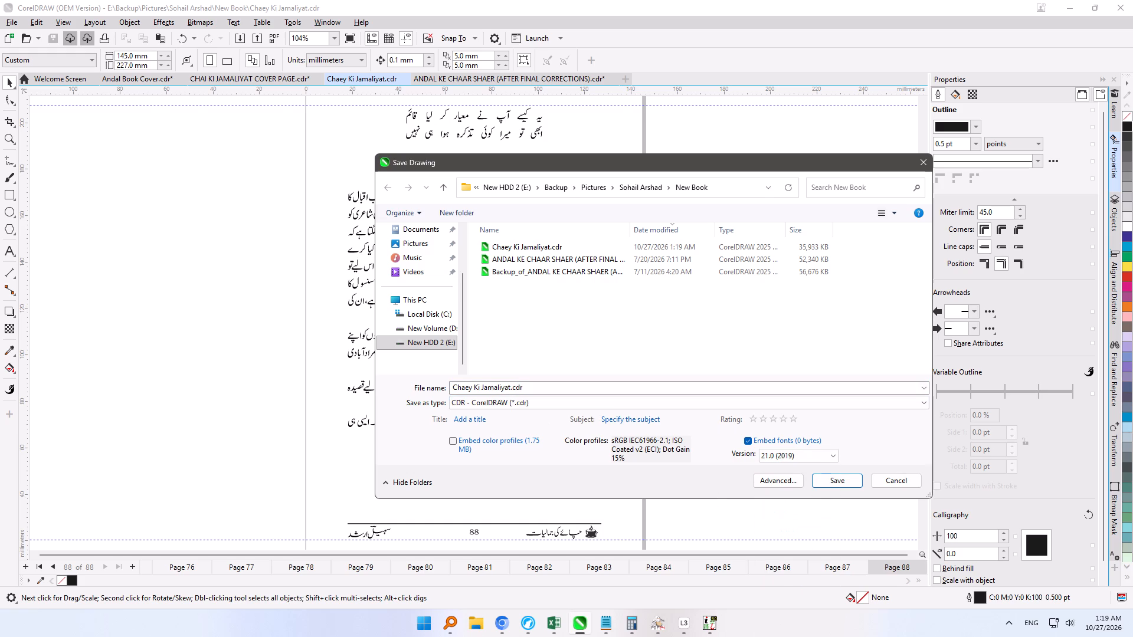
pyautogui.click(510, 390)
pyautogui.click(510, 390)
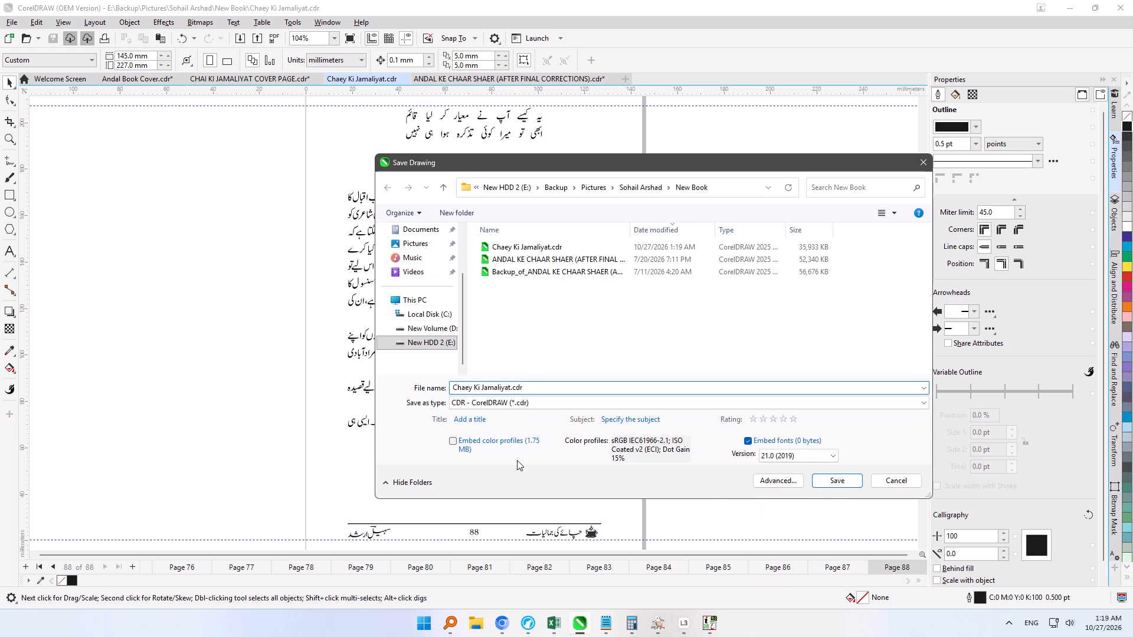
pyautogui.press('space')
pyautogui.write('(')
pyautogui.write('ci')
pyautogui.press('BackSpace')
pyautogui.write('urved')
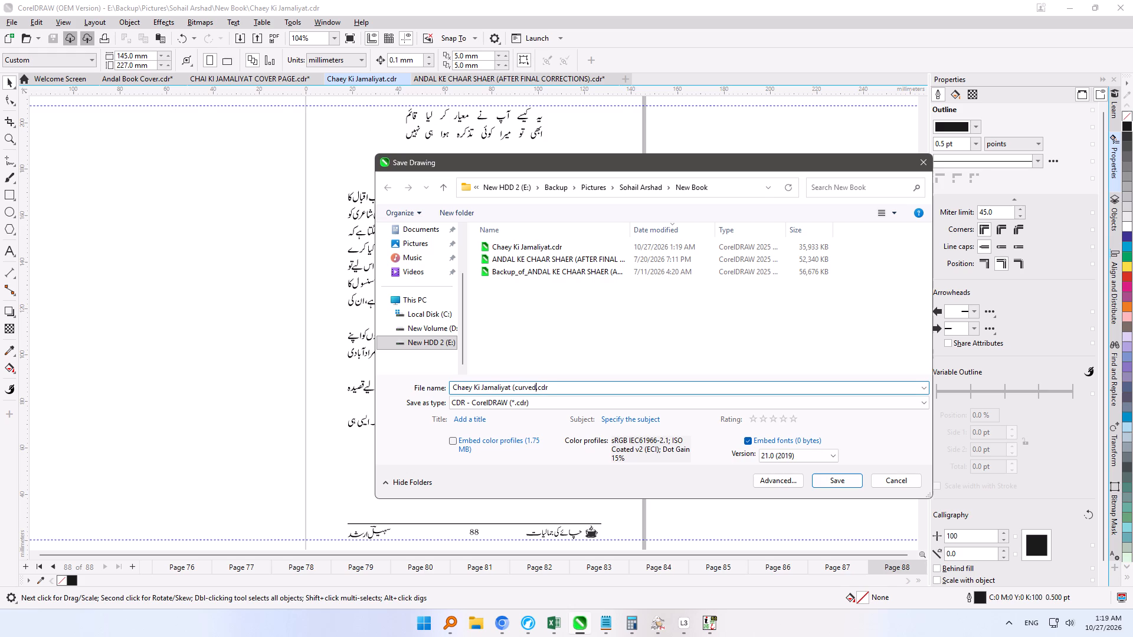
pyautogui.hotkey('shift', ')')
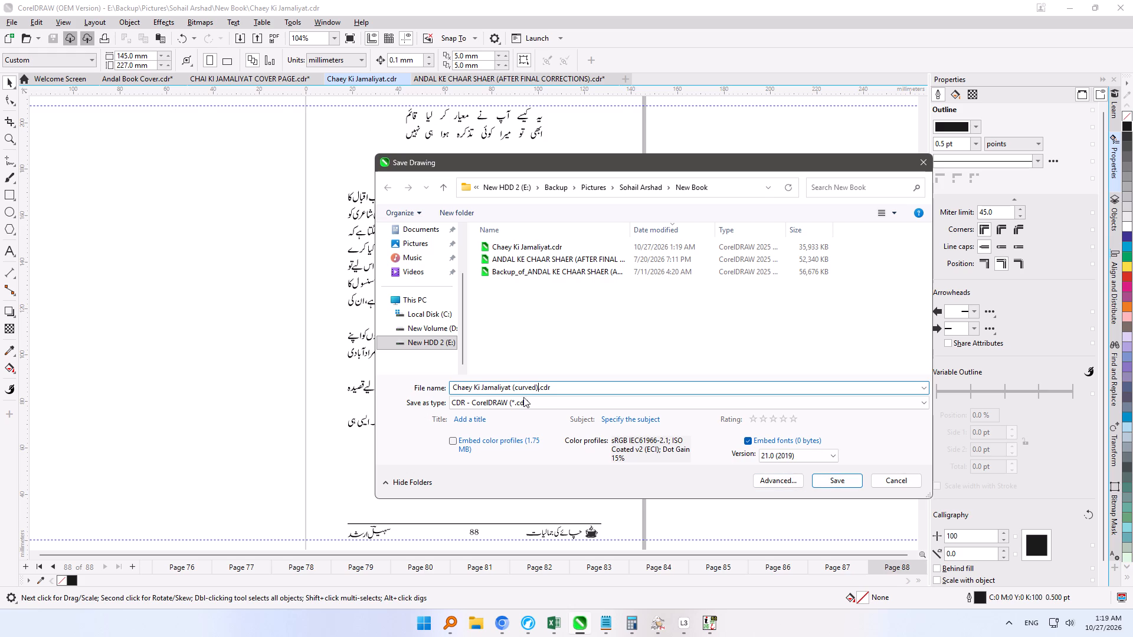
pyautogui.click(556, 388)
pyautogui.hotkey('ctrl', 'a')
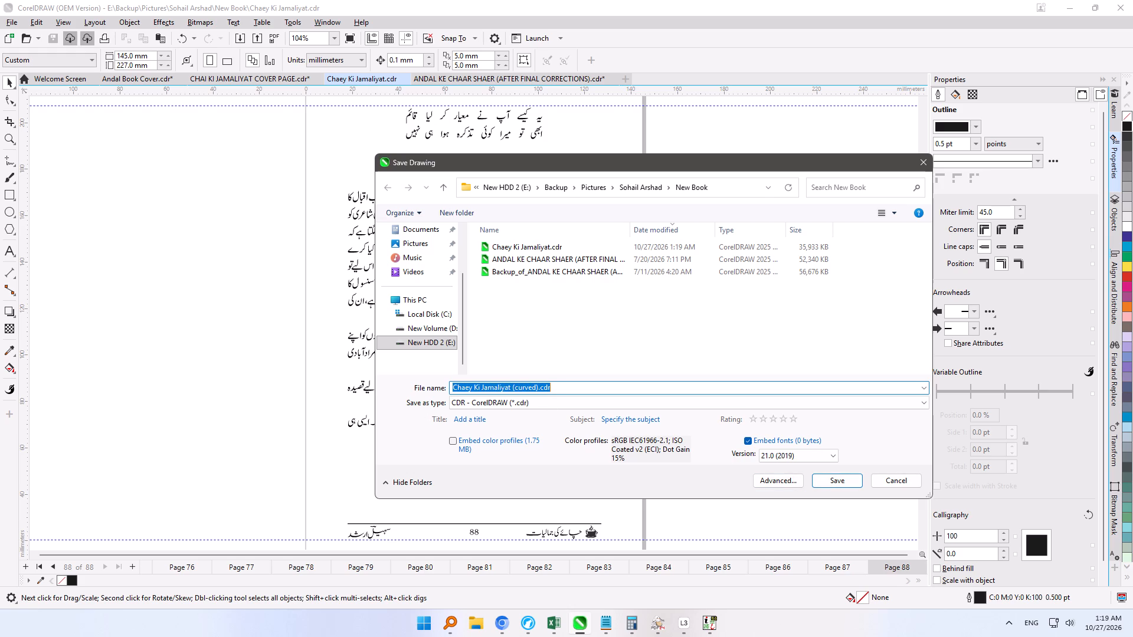
pyautogui.hotkey('ctrl', 'c')
pyautogui.click(852, 486)
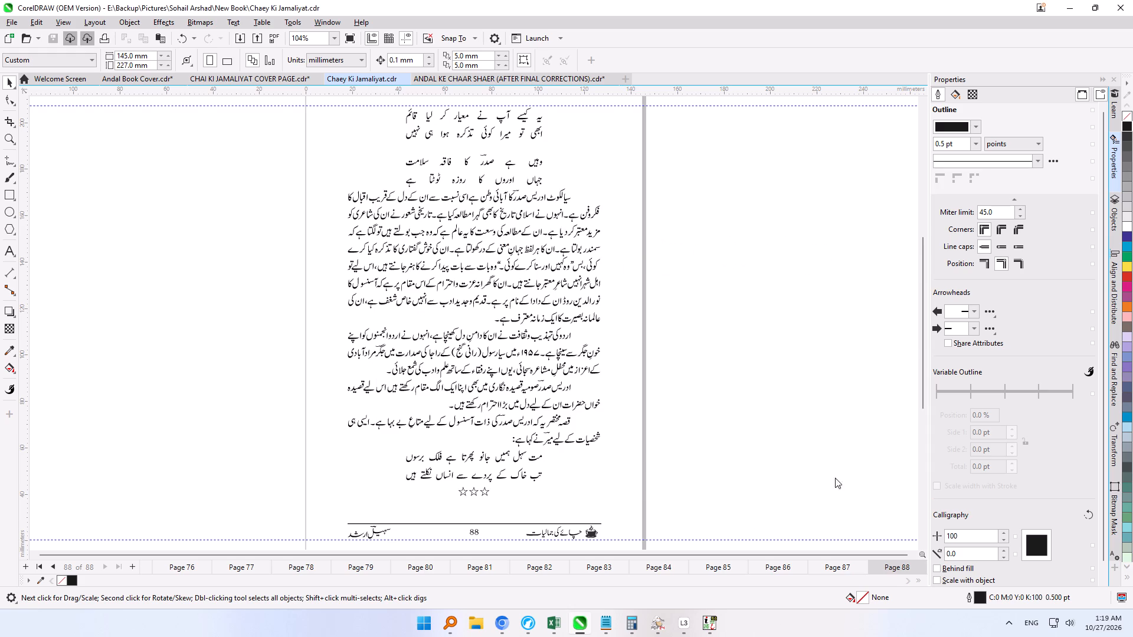
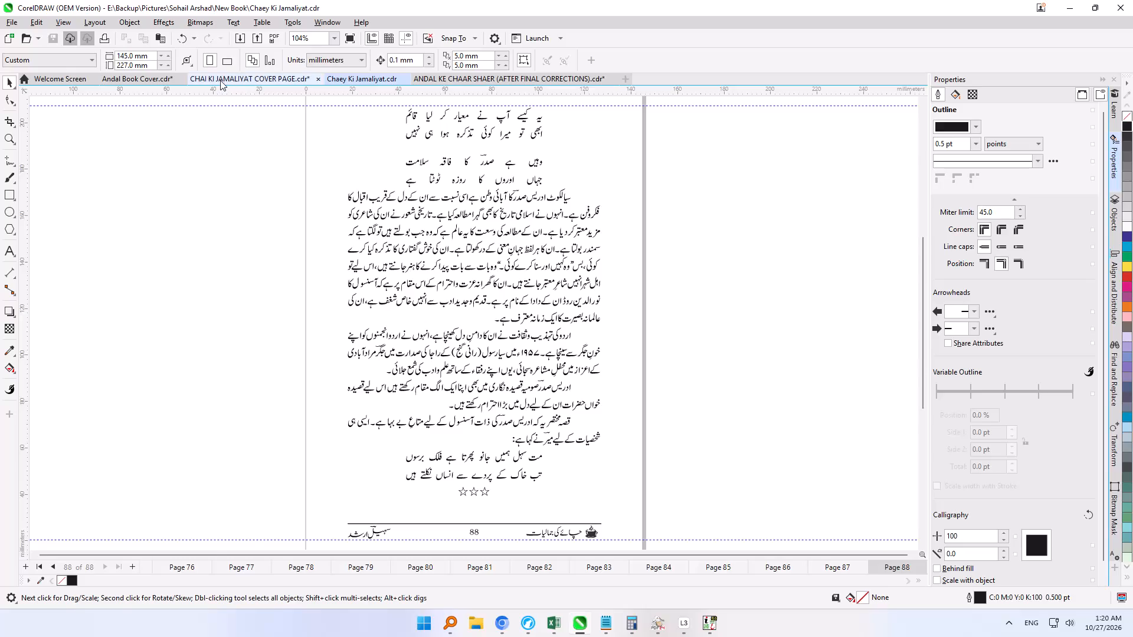
# Group all objects of the cover in CHAI KI JAMALIYAT COVER PAGE.cdr and save the file under its existing name.
pyautogui.click(220, 80)
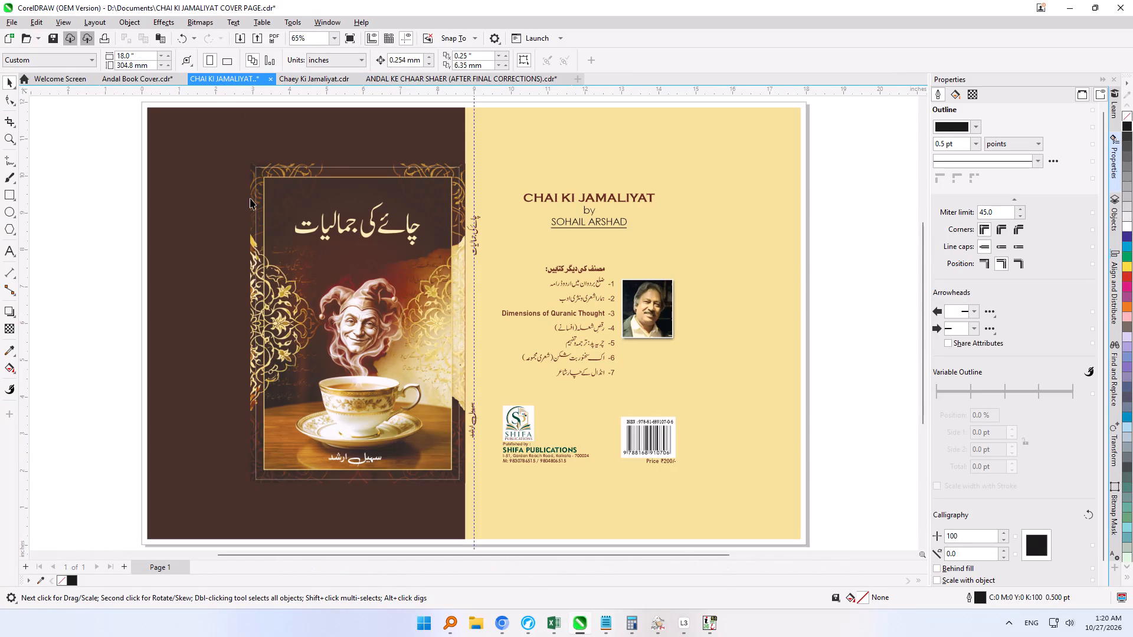
pyautogui.hotkey('ctrl', 'a')
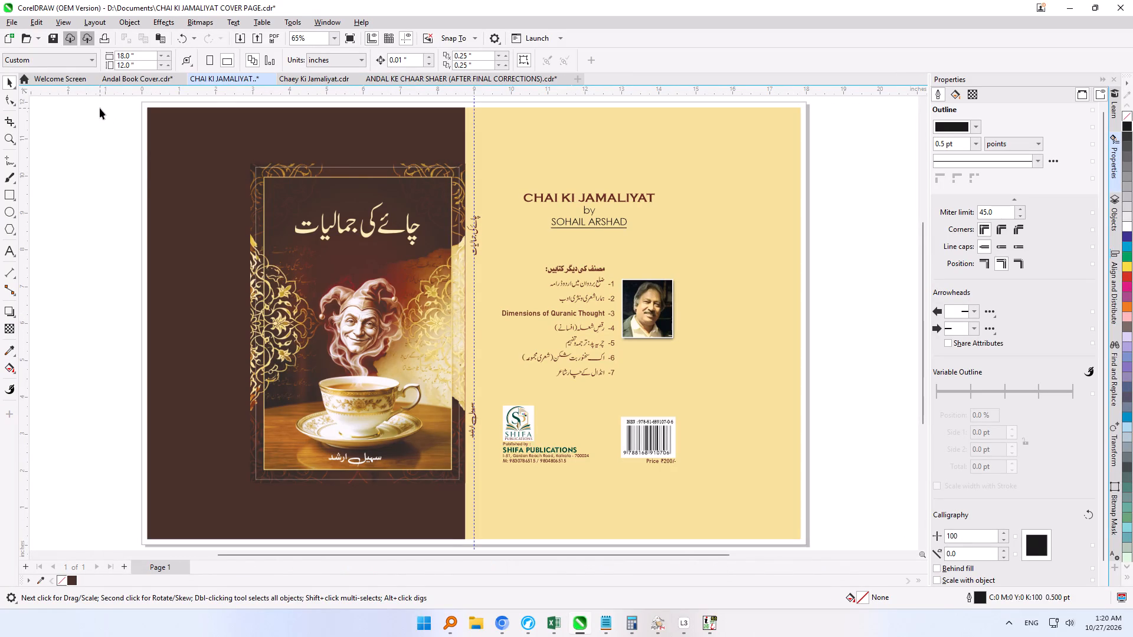
pyautogui.hotkey('ctrl', 'g')
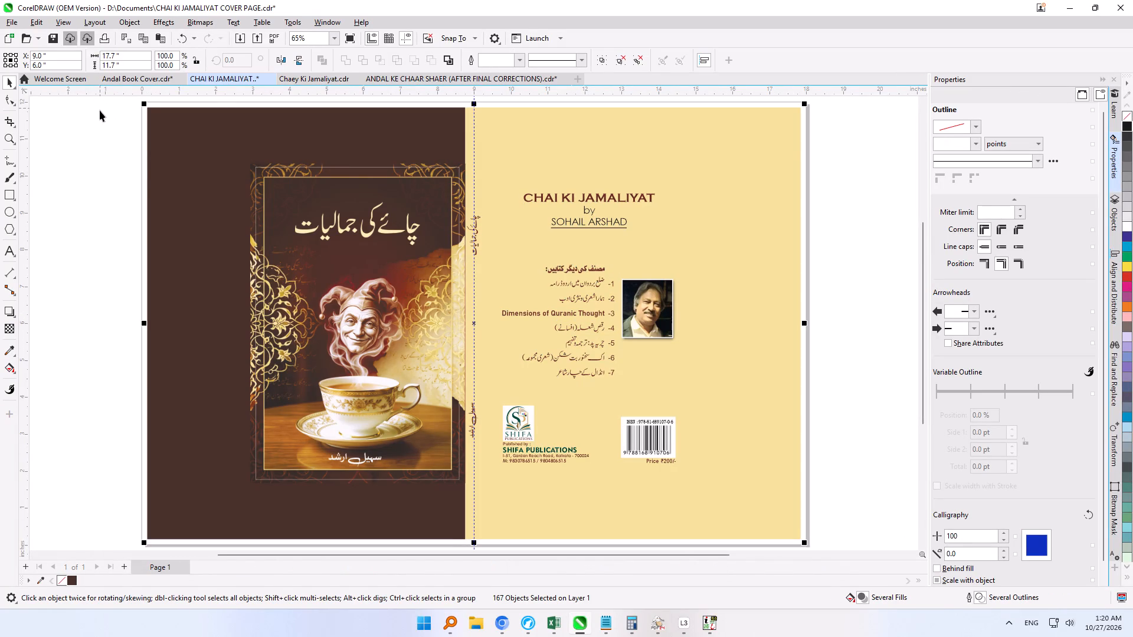
pyautogui.hotkey('ctrl', 's')
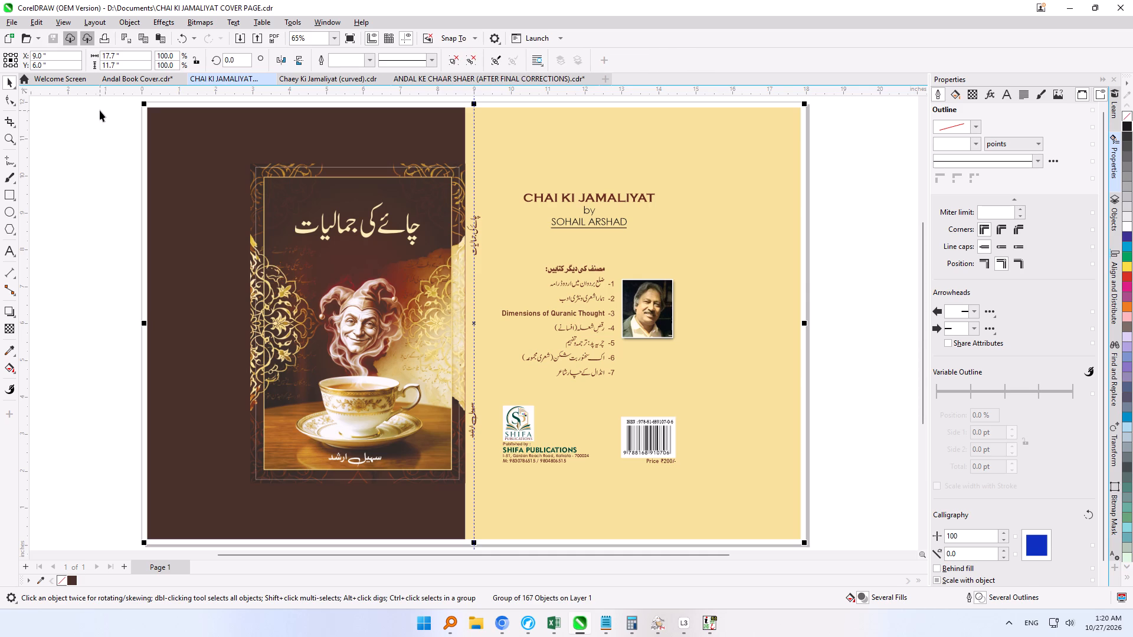
pyautogui.hotkey('ctrl', 'a')
pyautogui.hotkey('ctrl', 's')
# Convert the whole grouped cover artwork to curves.
pyautogui.hotkey('ctrl', 'a')
pyautogui.hotkey('ctrl', 'a')
pyautogui.hotkey('ctrl', 'q')
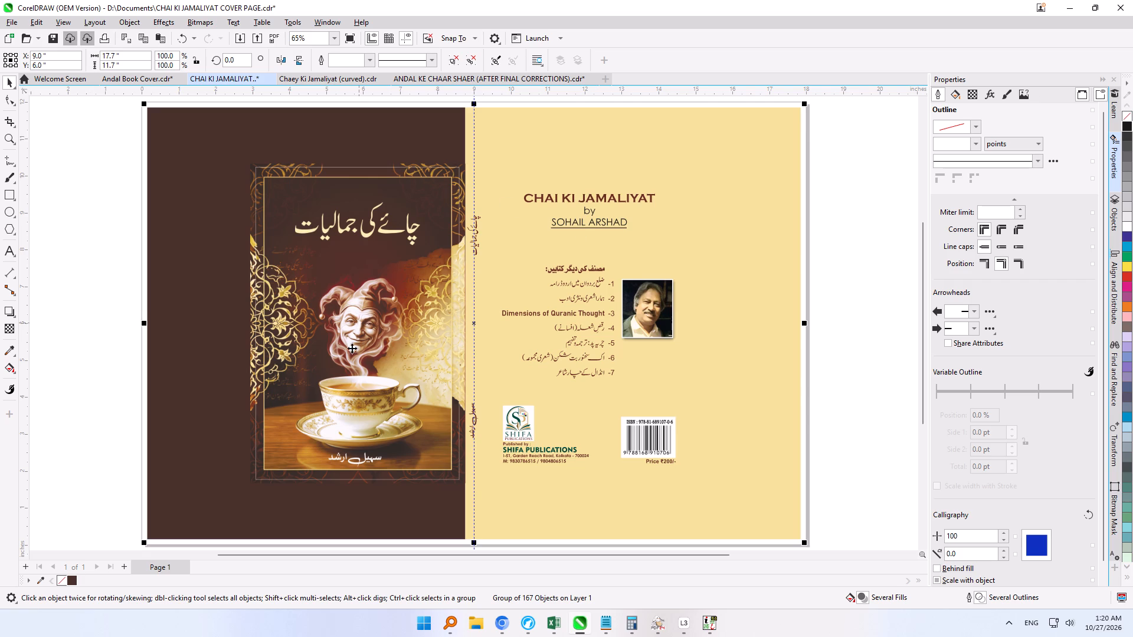
# Prepare a separate version 21.0 (2019) copy of the cover named CHAI KI JAMALIYAT COVER PAGE (curved).cdr.
pyautogui.click(18, 21)
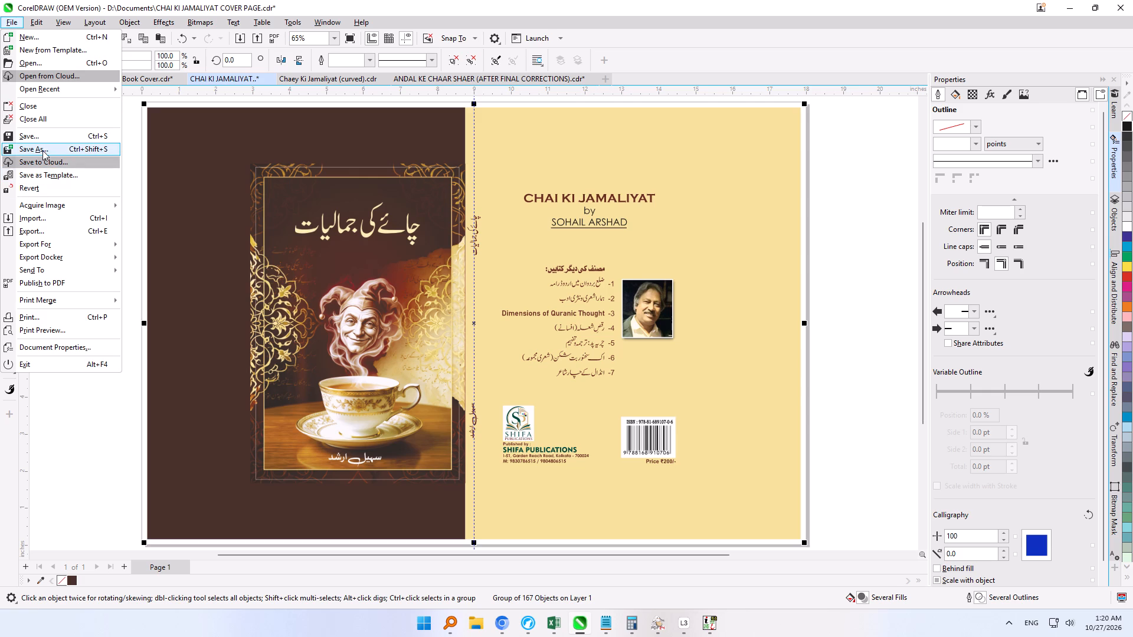
pyautogui.click(42, 149)
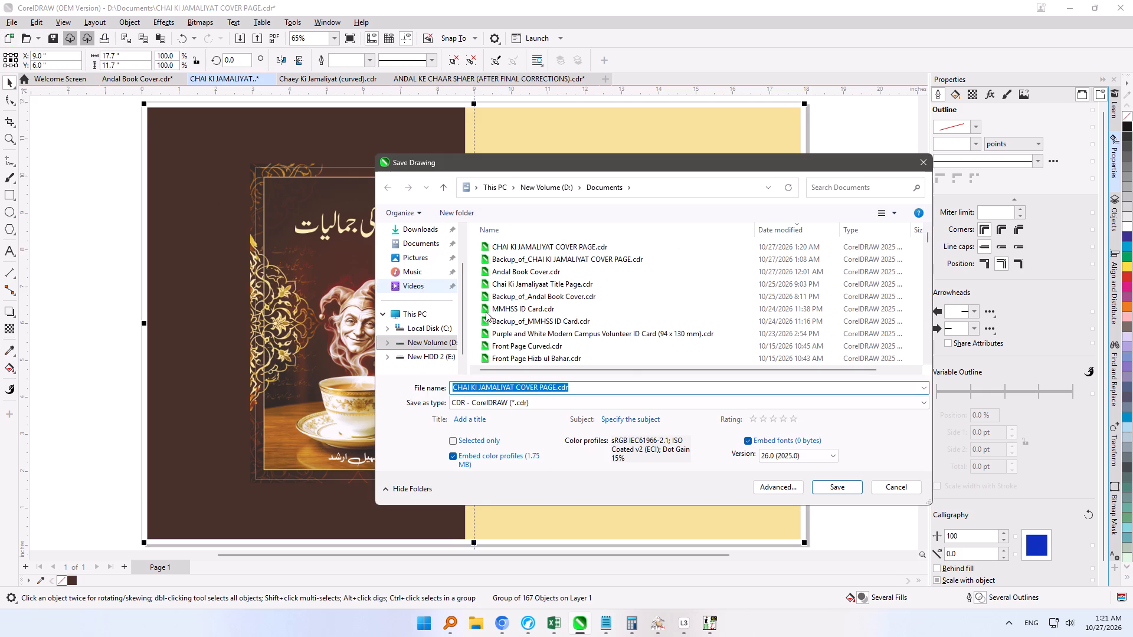
pyautogui.click(784, 455)
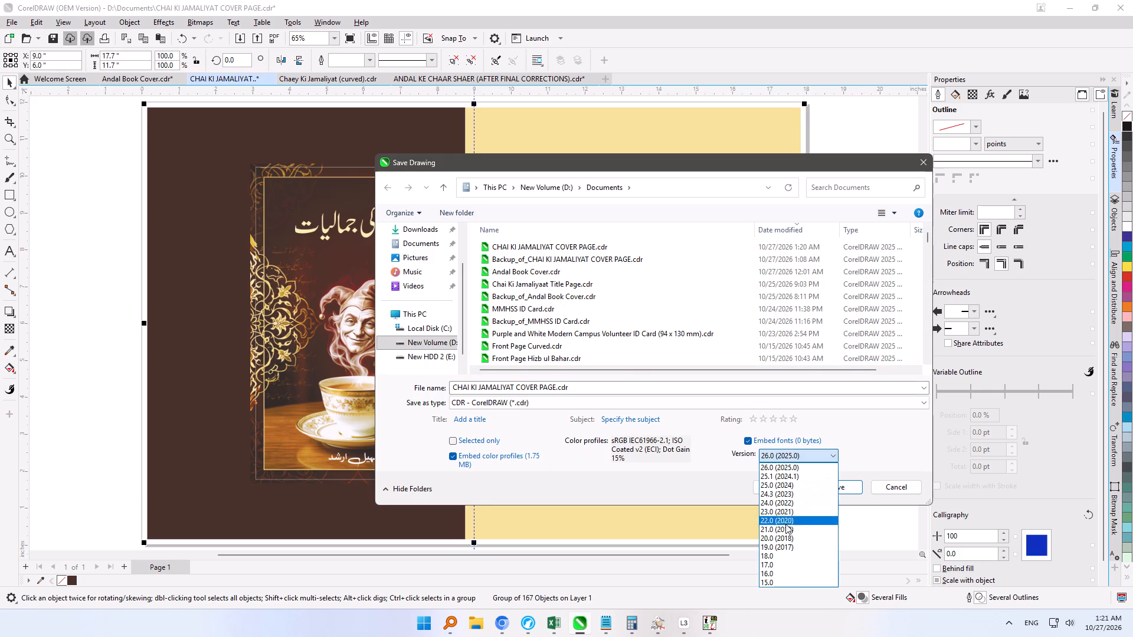
pyautogui.click(785, 528)
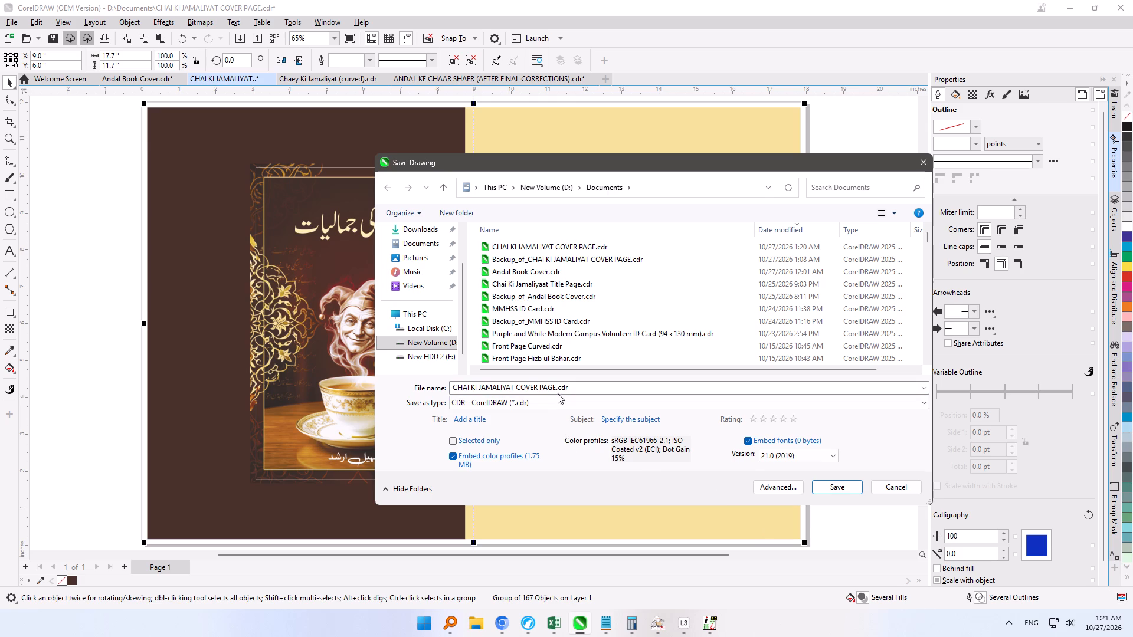
pyautogui.click(515, 388)
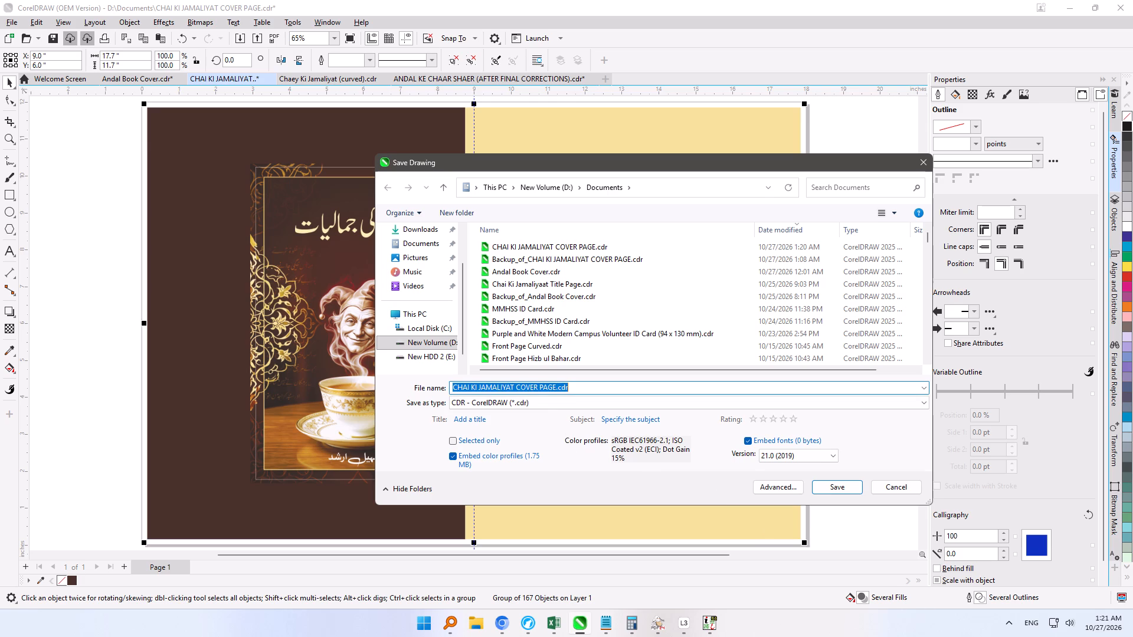
pyautogui.click(555, 388)
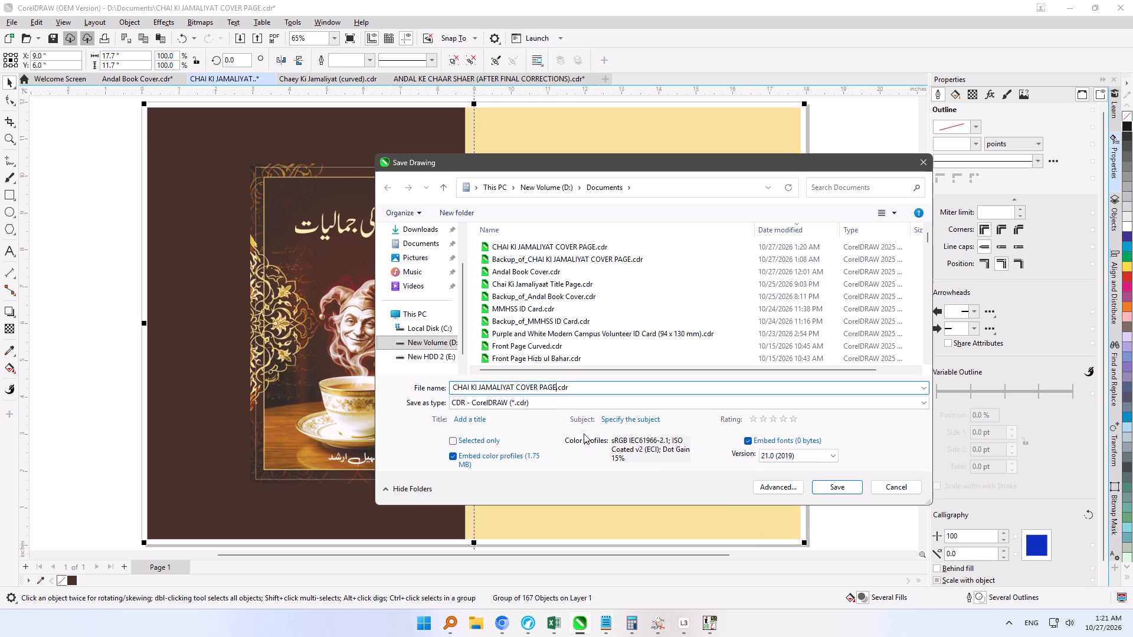
pyautogui.press('space')
pyautogui.write('(curved')
pyautogui.hotkey('shift', ')')
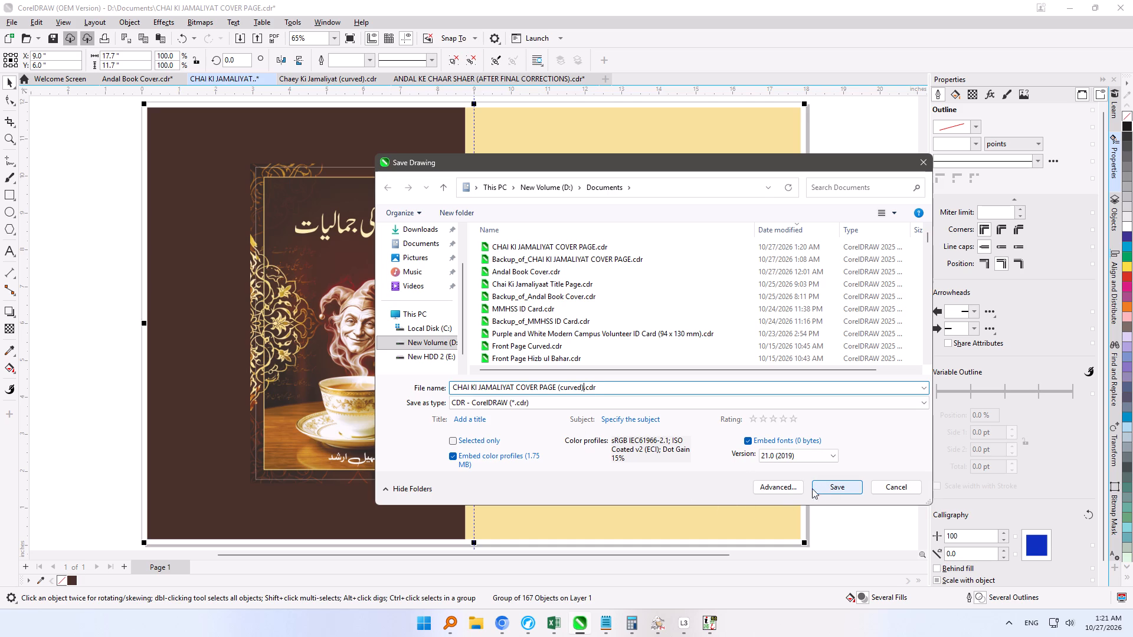
# Save the curved cover copy in the author's New Book folder under Backup > Pictures on drive E.
pyautogui.click(441, 357)
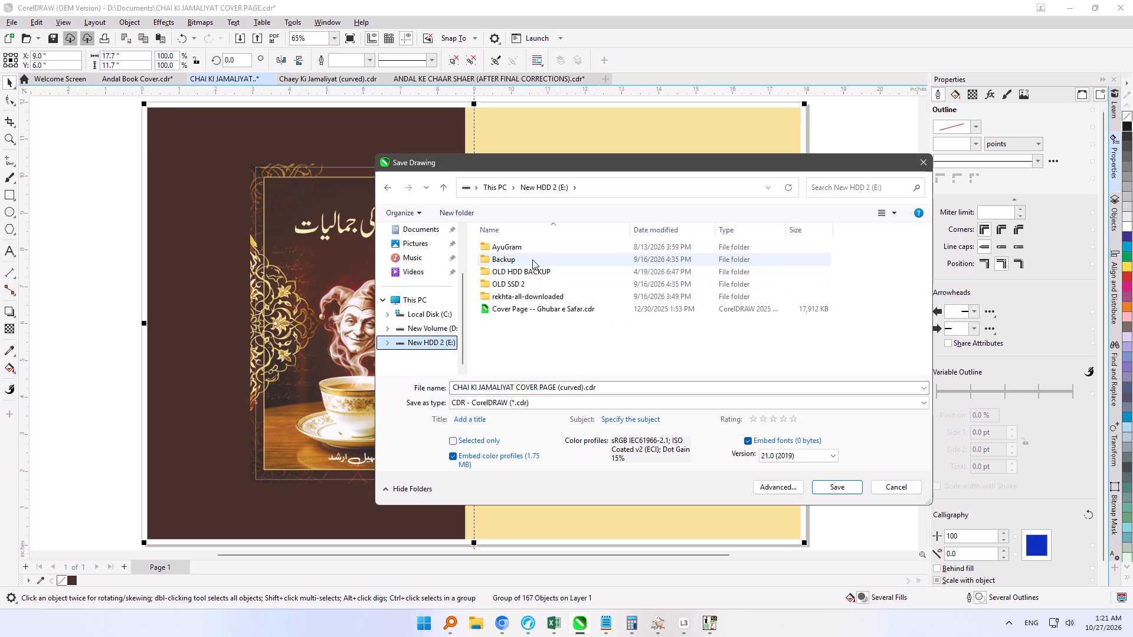
pyautogui.doubleClick(532, 260)
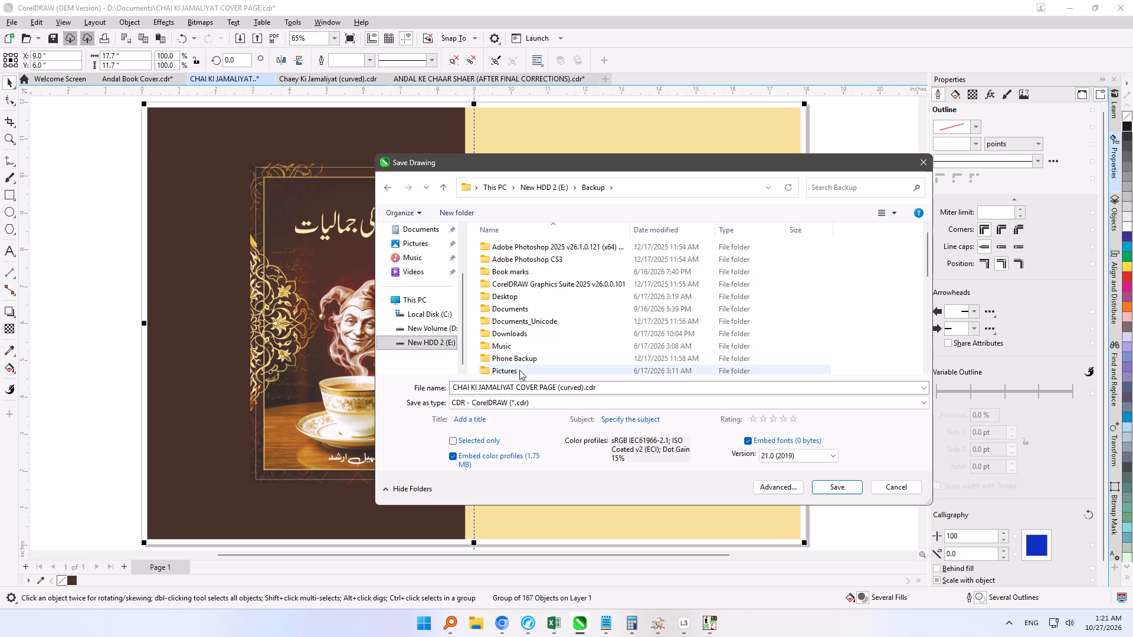
pyautogui.doubleClick(519, 370)
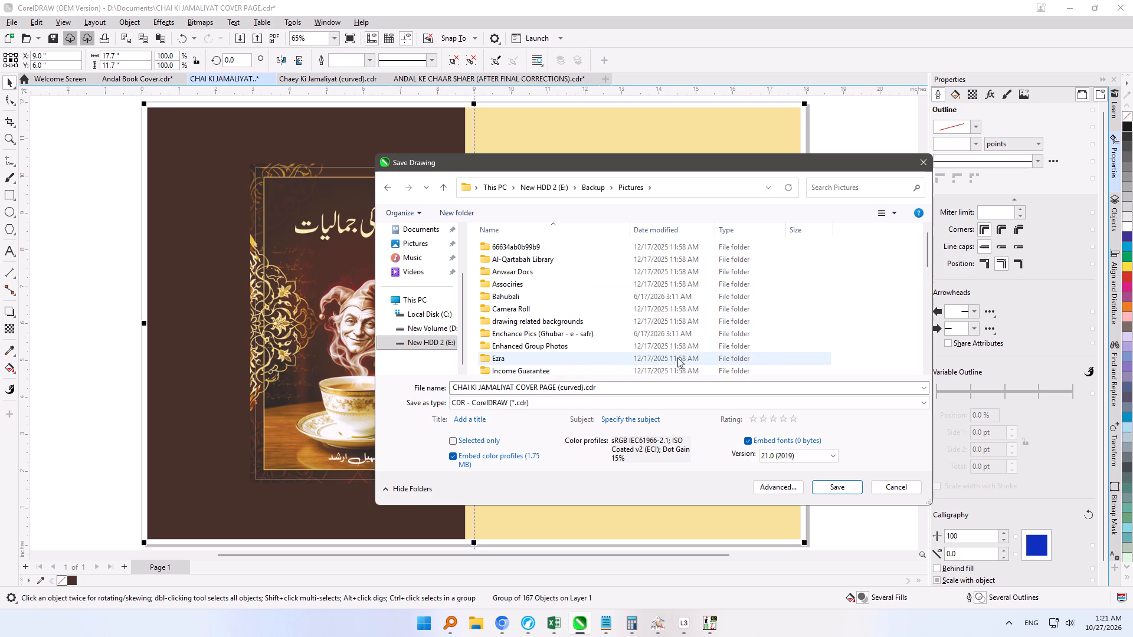
pyautogui.moveTo(928, 252); pyautogui.dragTo(934, 280)
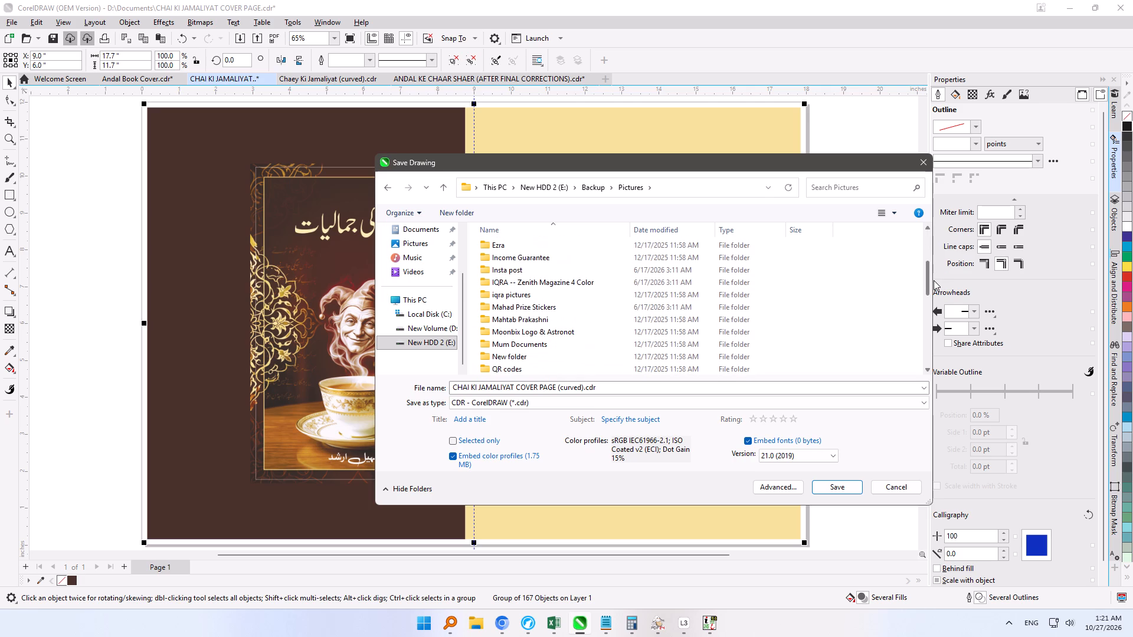
pyautogui.moveTo(934, 280); pyautogui.dragTo(934, 308)
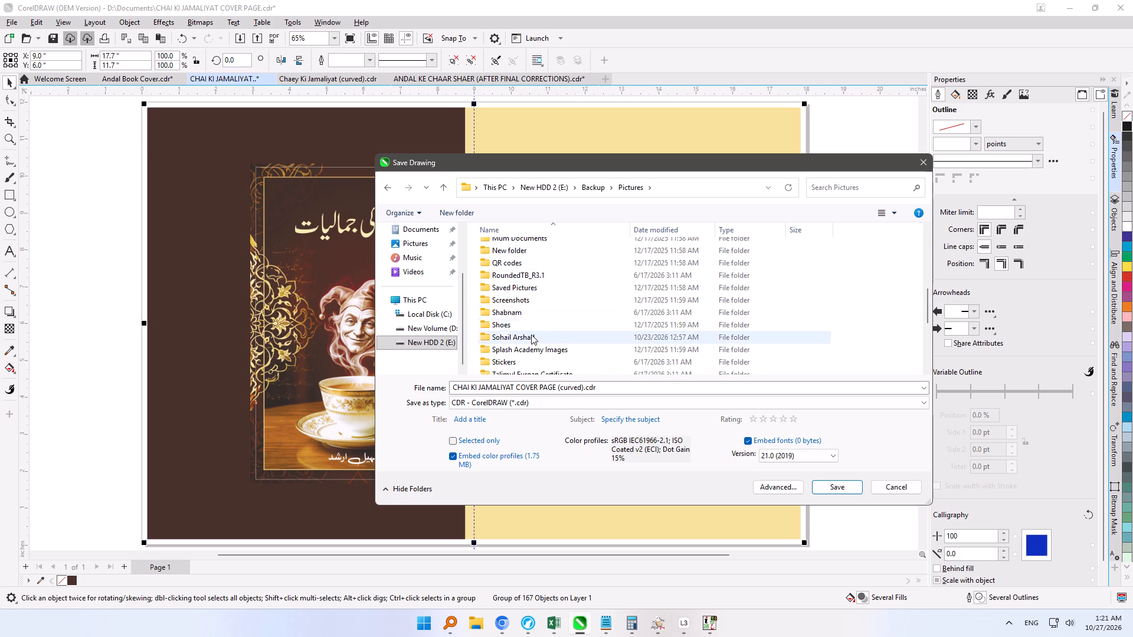
pyautogui.doubleClick(531, 340)
pyautogui.doubleClick(539, 245)
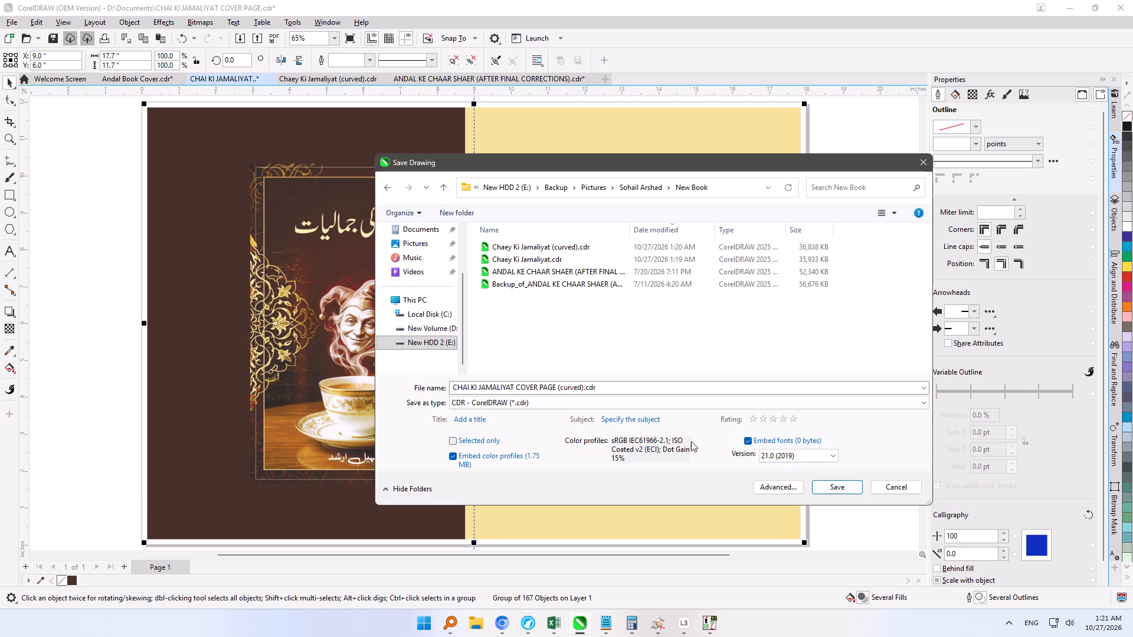
pyautogui.click(821, 485)
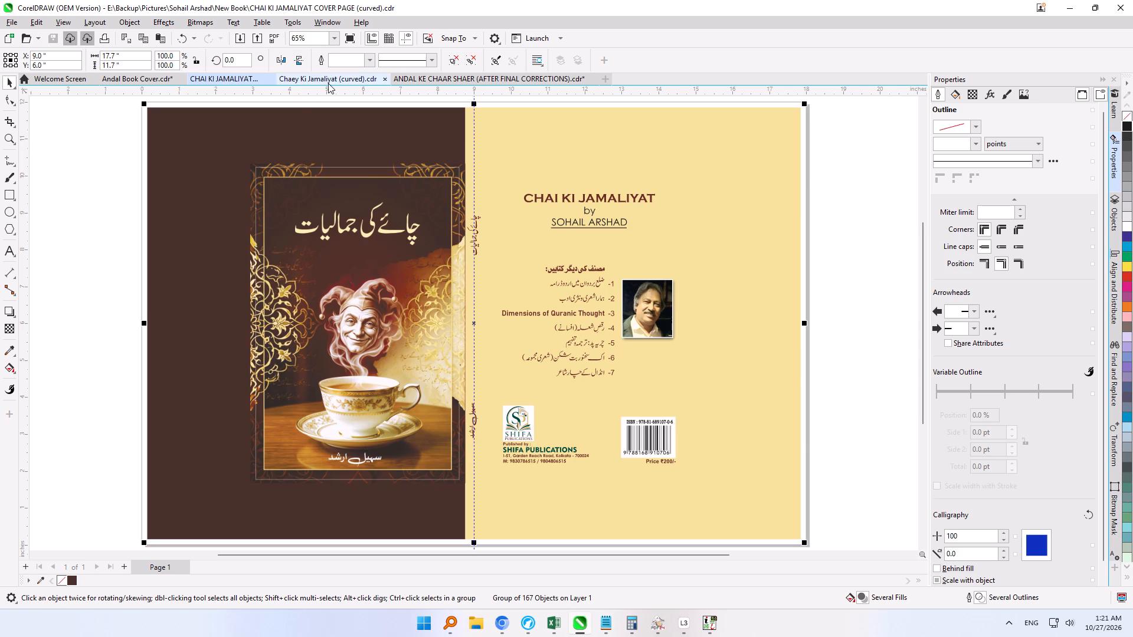
# Close the curved cover and curved book files, plus ANDAL KE CHAAR SHAER (AFTER FINAL CORRECTIONS).cdr without saving its changes.
pyautogui.click(270, 81)
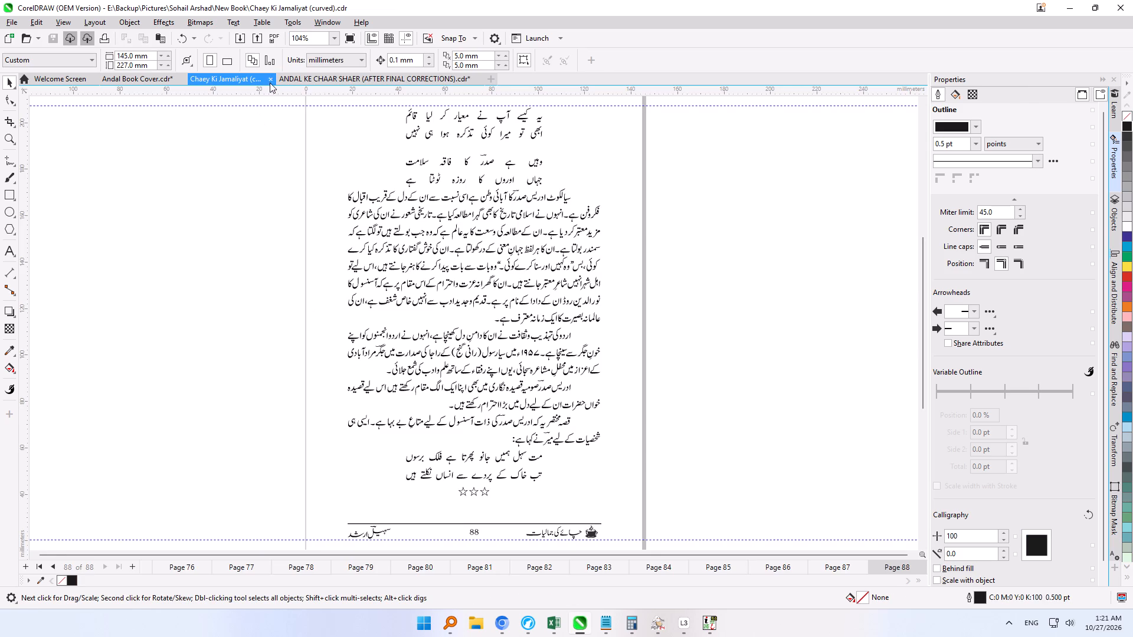
pyautogui.click(271, 80)
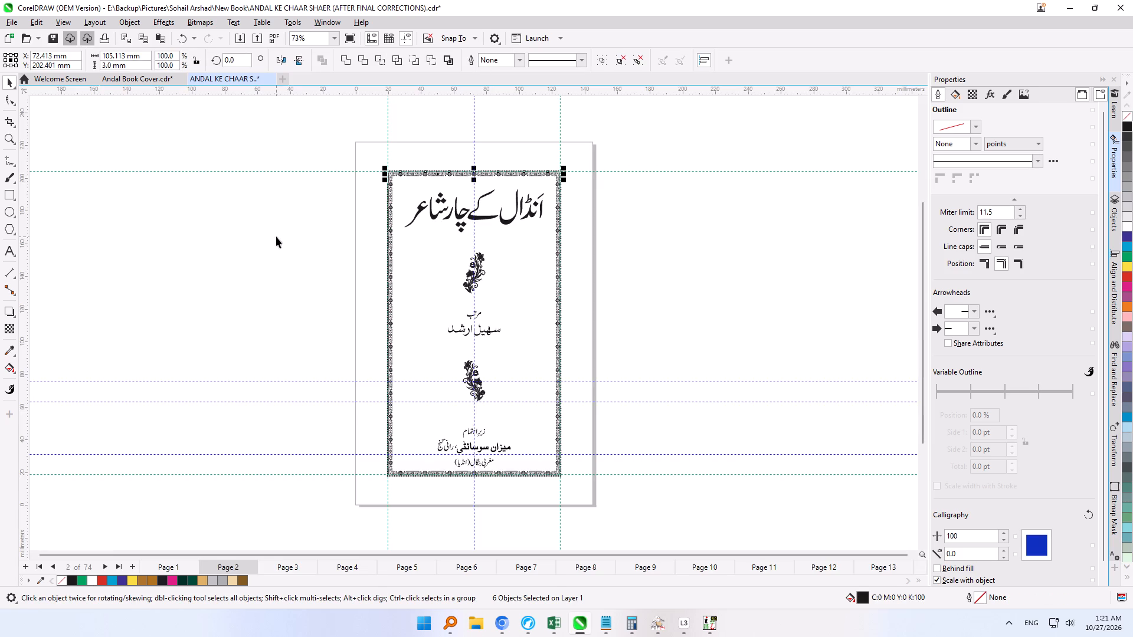
pyautogui.click(273, 78)
pyautogui.click(613, 343)
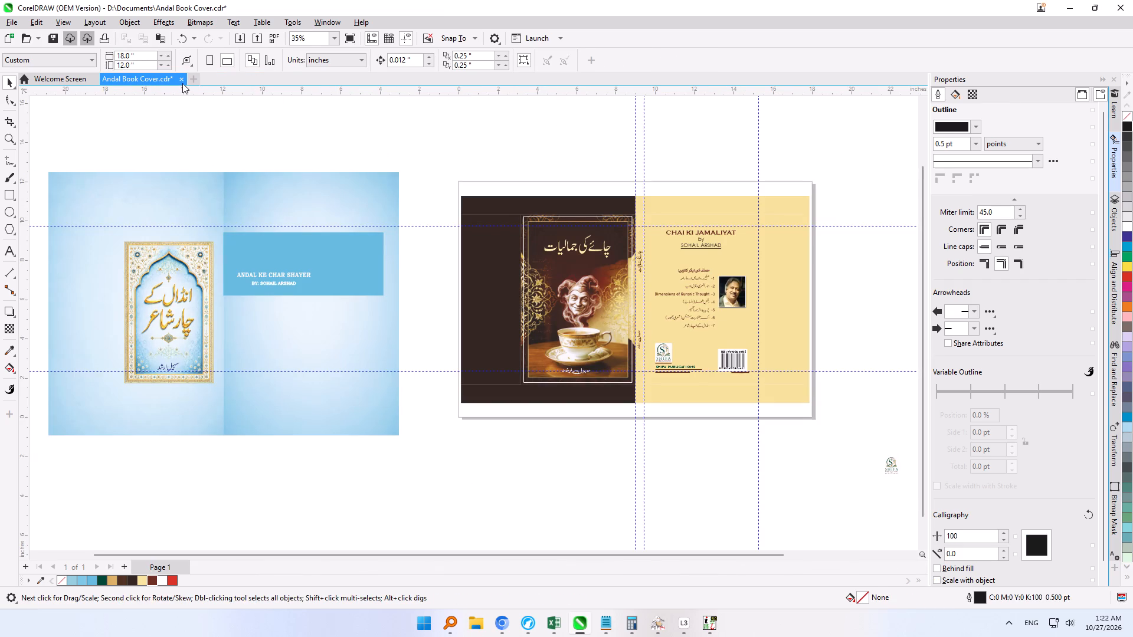
# Close Andal Book Cover.cdr, saving its changes.
pyautogui.click(182, 82)
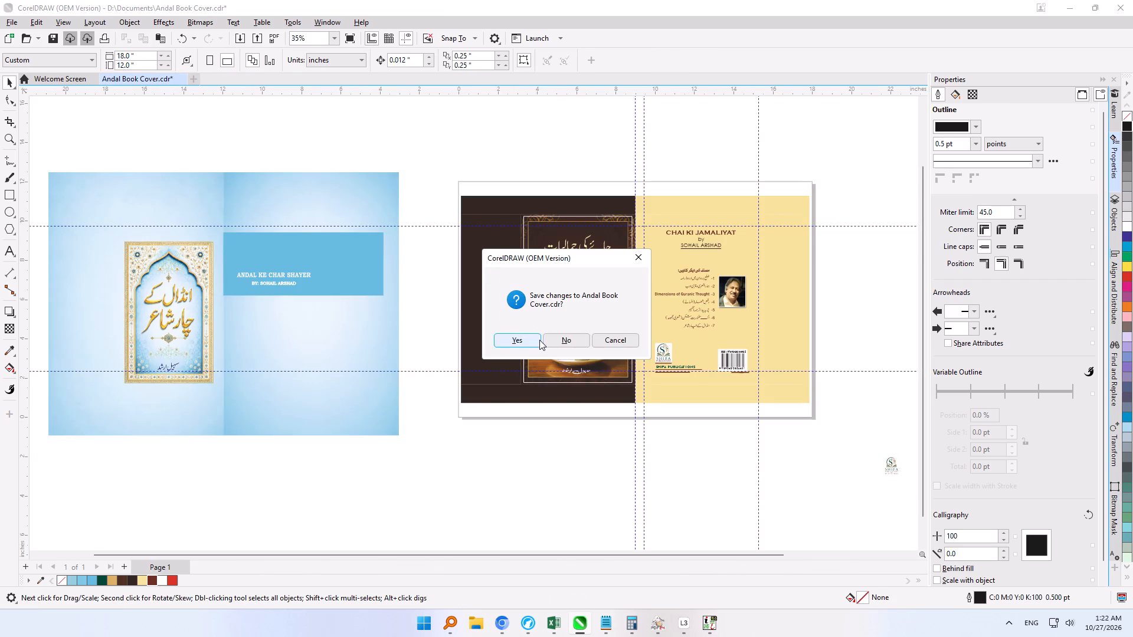
pyautogui.click(511, 340)
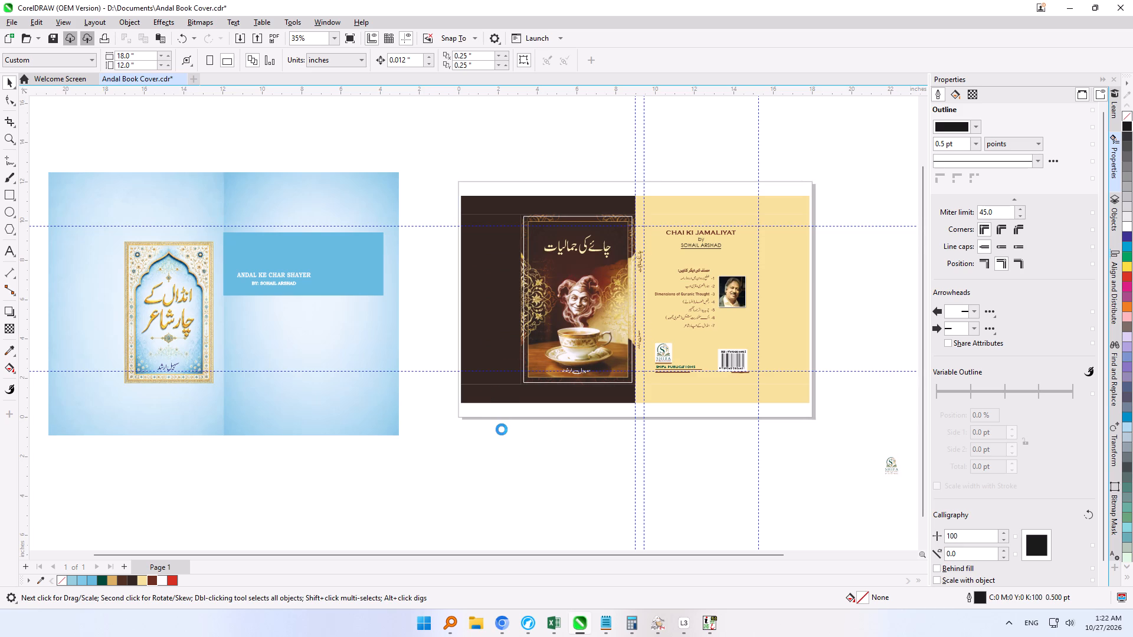
pyautogui.scroll(2, 502, 429)
pyautogui.scroll(-1, 502, 429)
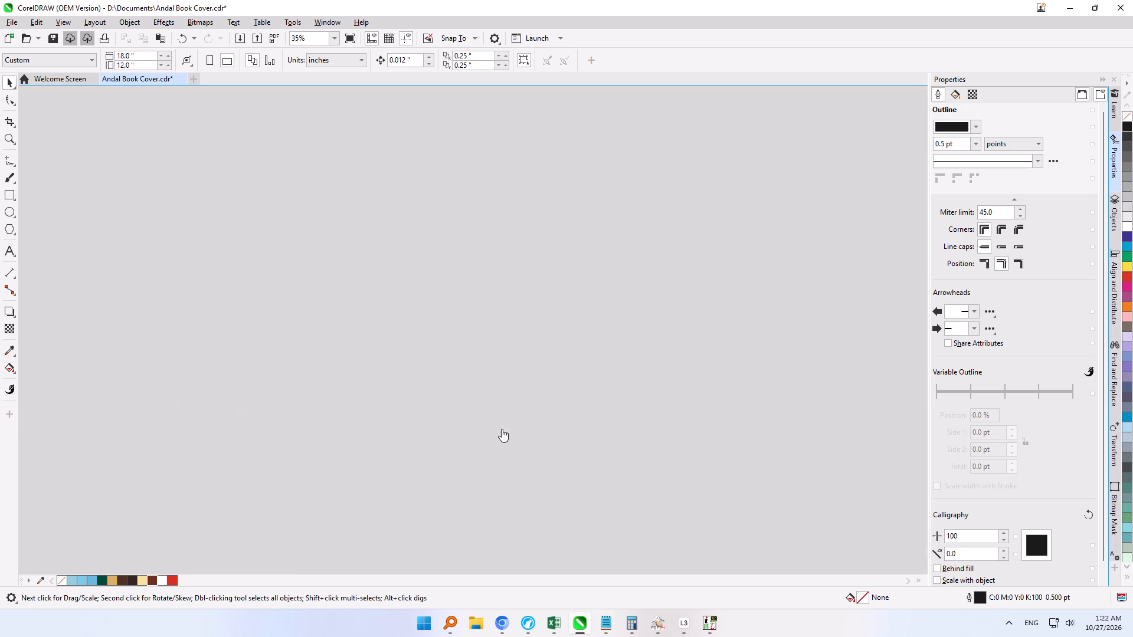
pyautogui.scroll(1, 502, 429)
pyautogui.scroll(-1, 502, 429)
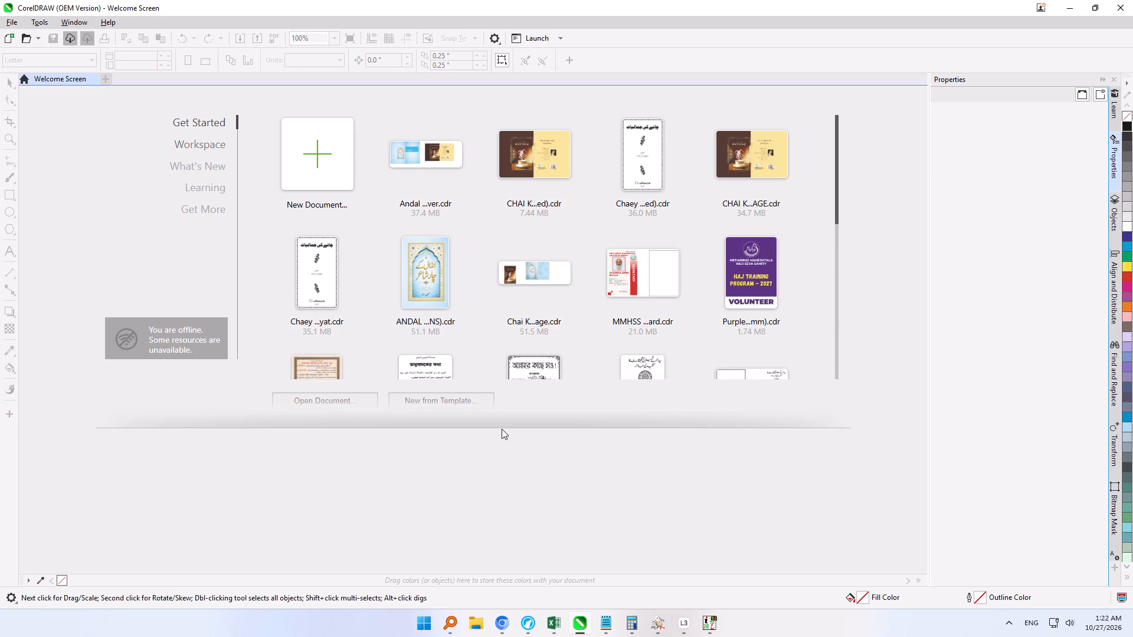